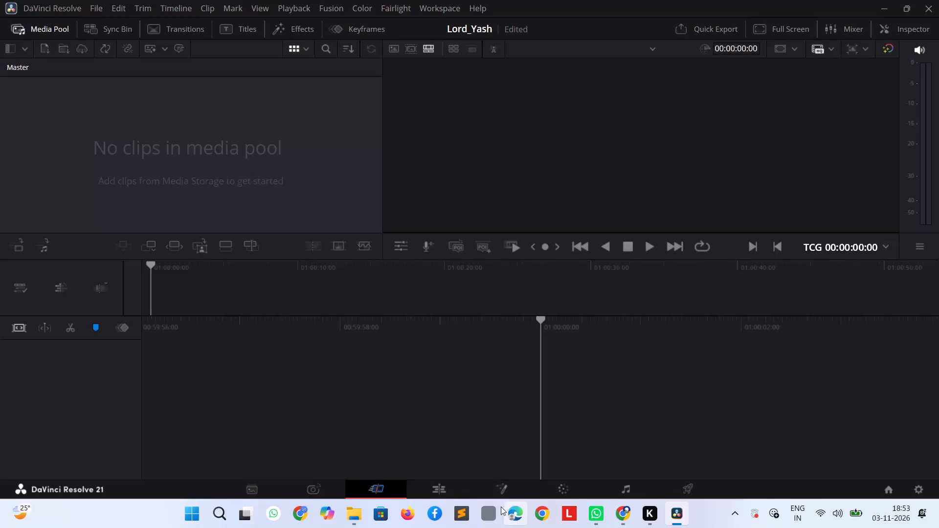
Switch to the Edit page.
{"action": "left_click", "coordinate": [457, 484]}
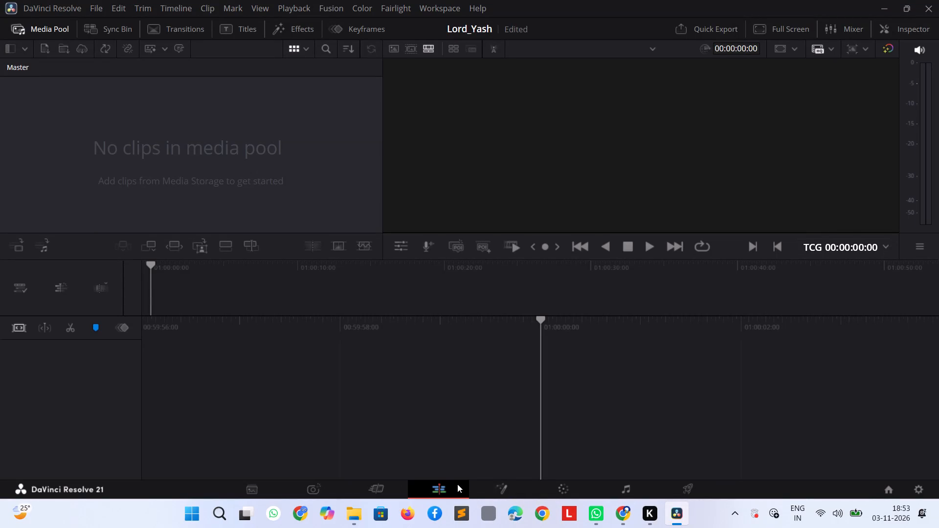
{"action": "left_click", "coordinate": [457, 484]}
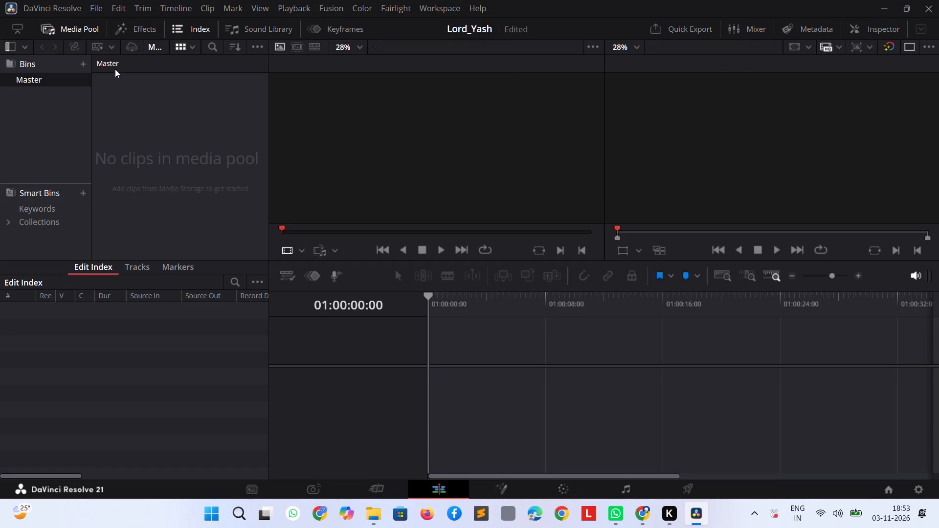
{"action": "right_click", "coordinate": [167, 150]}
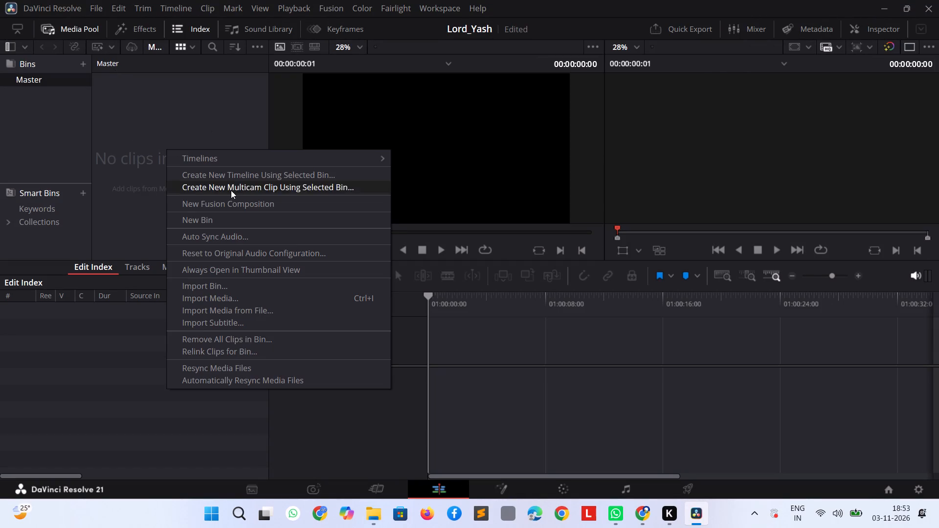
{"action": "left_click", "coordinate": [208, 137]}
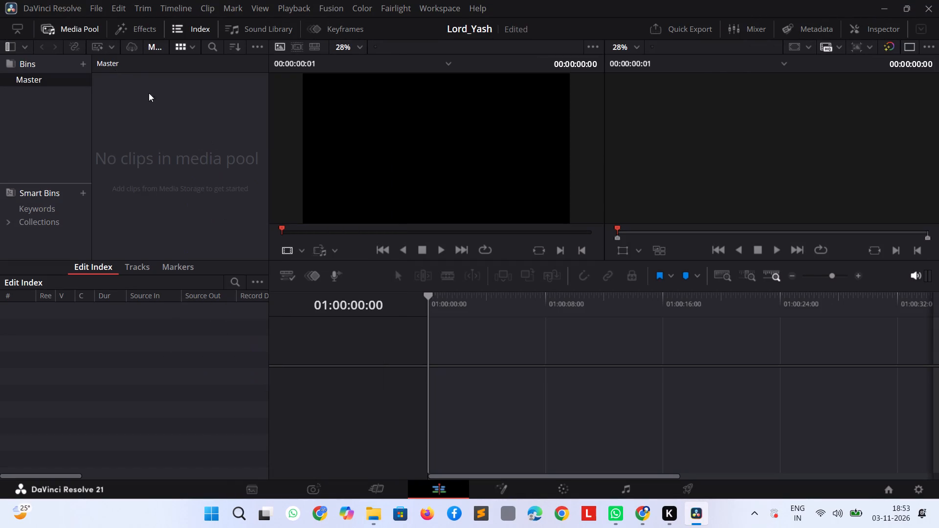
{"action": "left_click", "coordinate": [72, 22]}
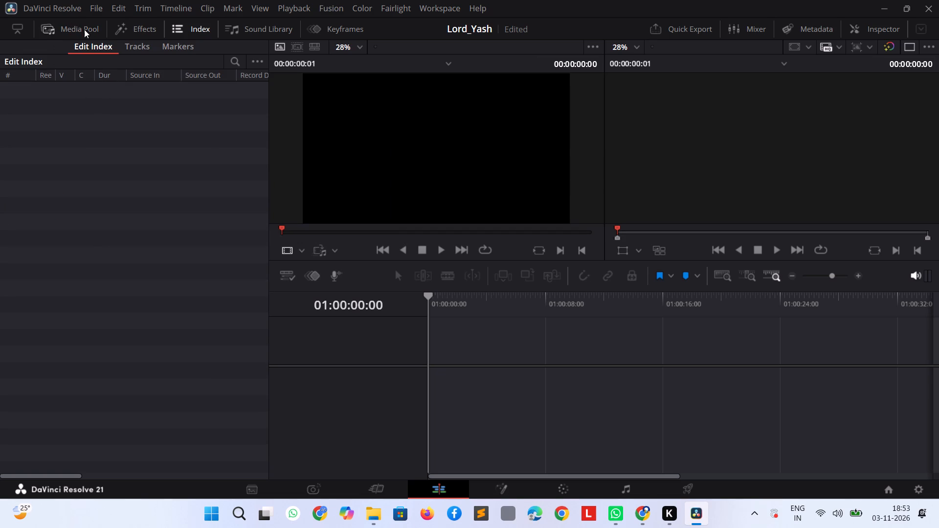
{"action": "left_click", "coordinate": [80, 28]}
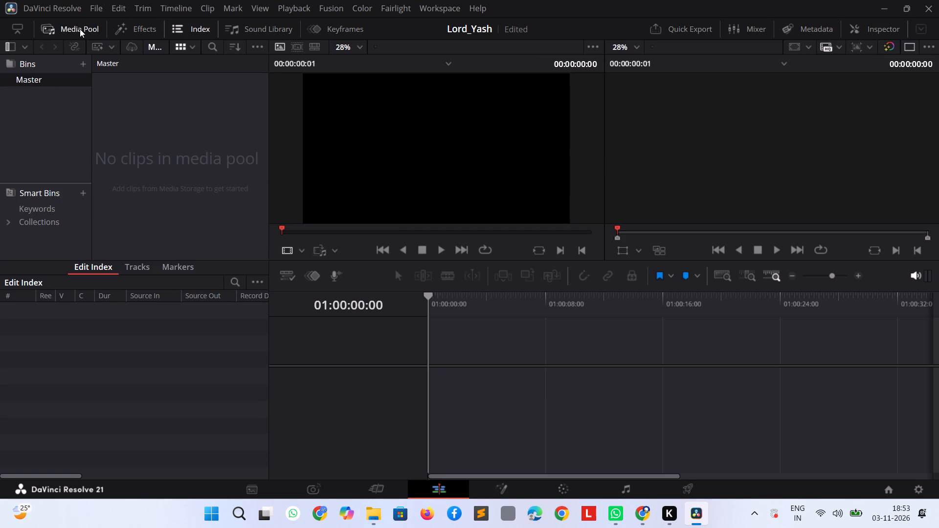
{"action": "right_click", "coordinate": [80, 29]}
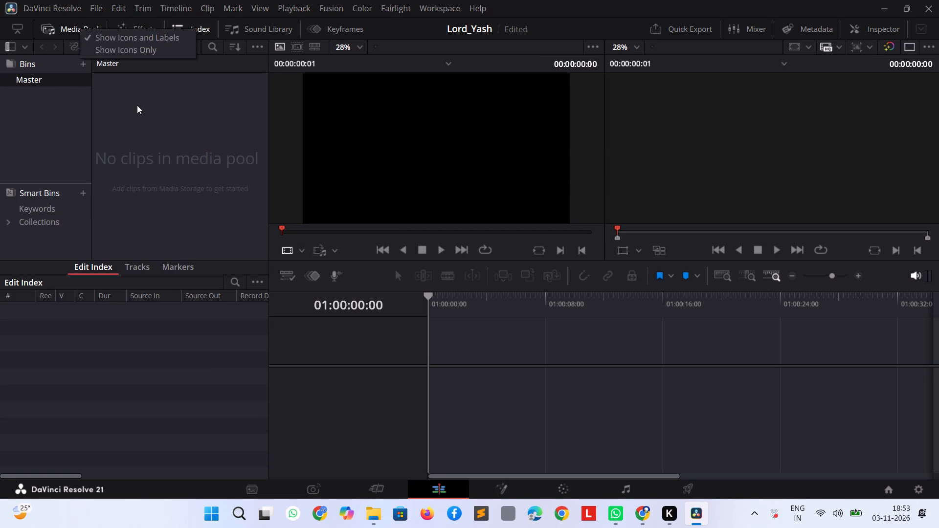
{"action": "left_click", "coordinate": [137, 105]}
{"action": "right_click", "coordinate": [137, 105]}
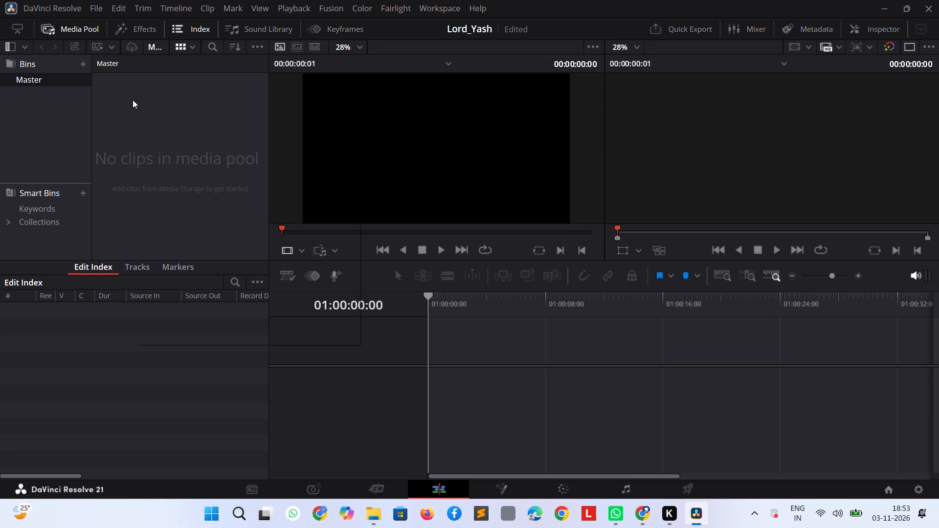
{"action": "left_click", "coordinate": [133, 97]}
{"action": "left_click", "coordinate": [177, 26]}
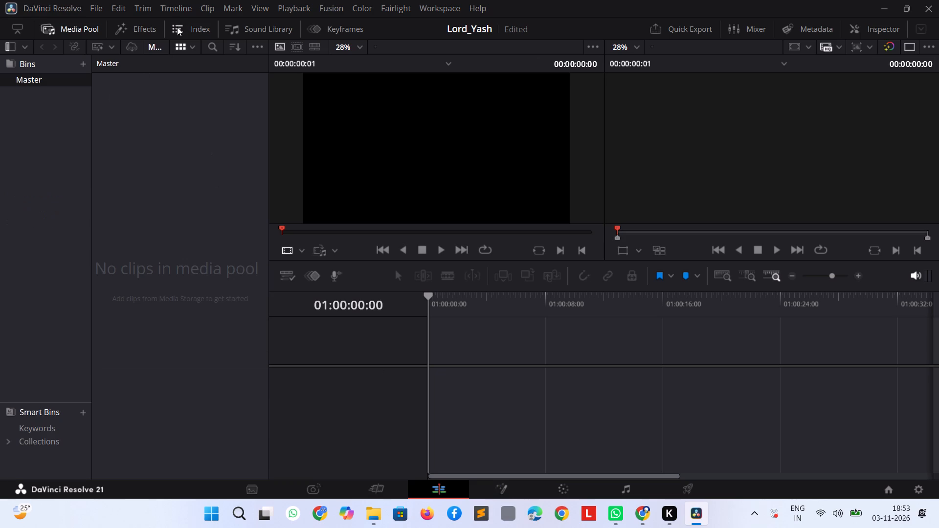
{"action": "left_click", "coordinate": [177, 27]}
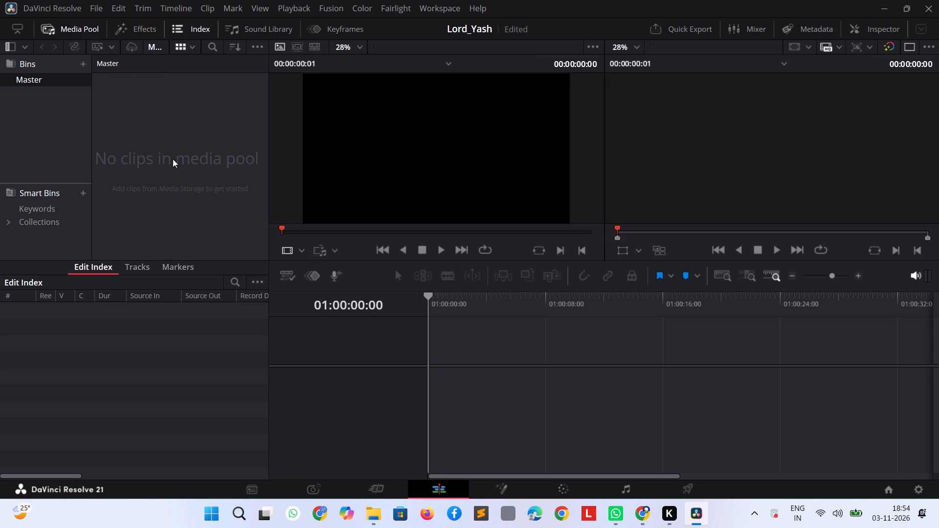
Import AVY_VS_CPS.mp4 from the Cricket folder into the Master bin, changing the project frame rate to 30 frames per second.
{"action": "right_click", "coordinate": [146, 133]}
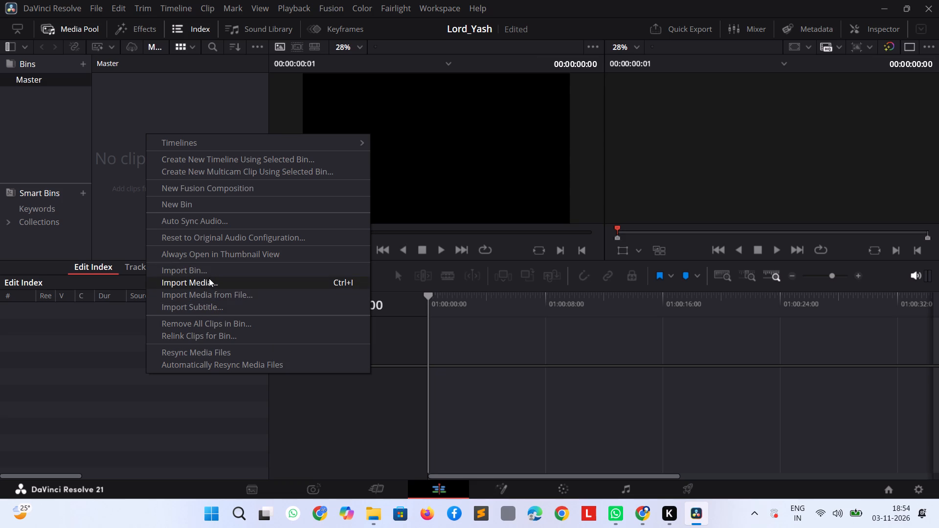
{"action": "left_click", "coordinate": [207, 276]}
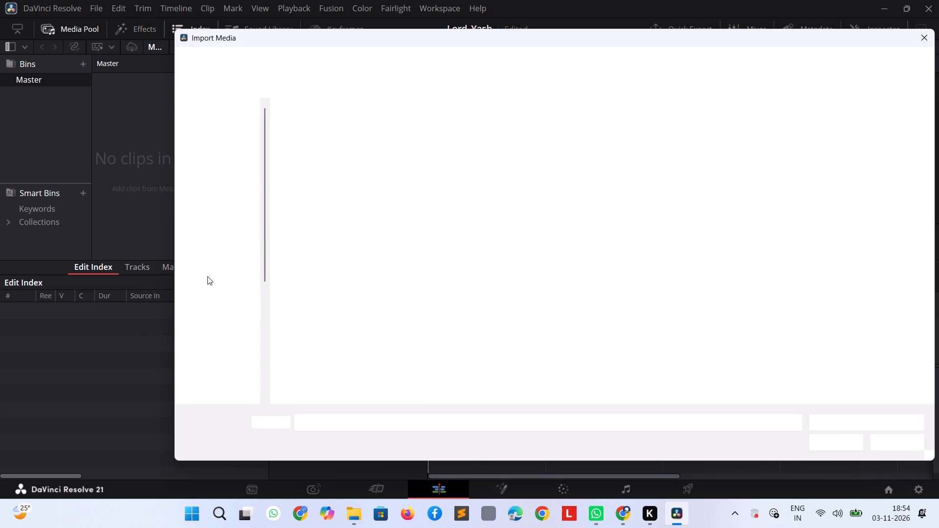
{"action": "left_click_drag", "start_coordinate": [307, 142], "coordinate": [177, 176]}
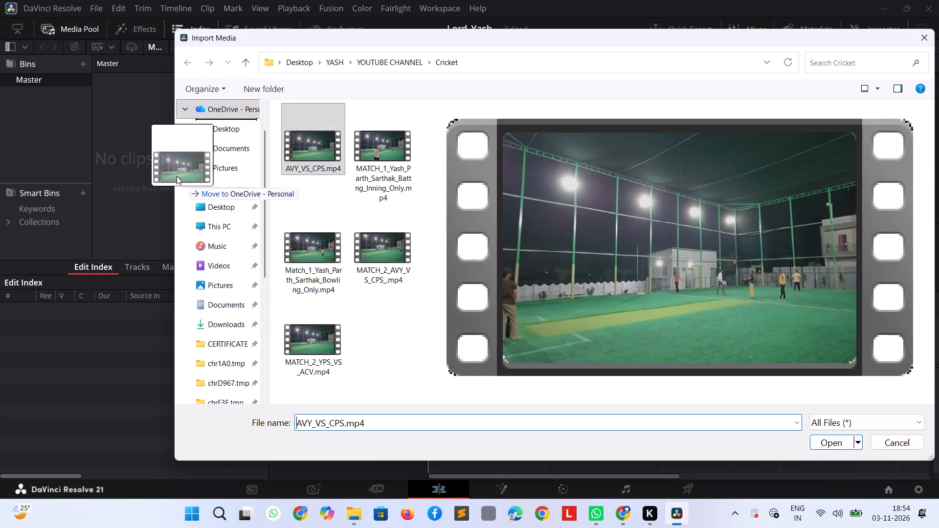
{"action": "left_click_drag", "start_coordinate": [177, 176], "coordinate": [126, 133]}
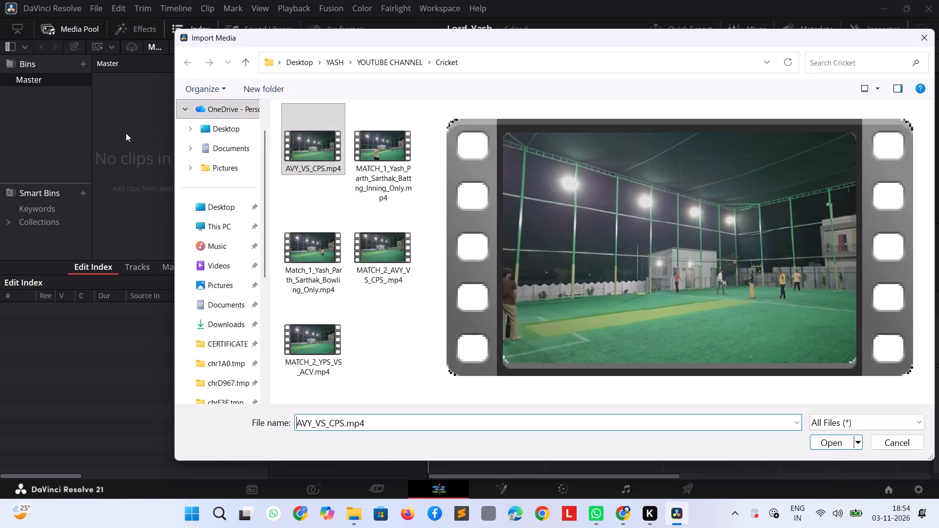
{"action": "left_click_drag", "start_coordinate": [317, 141], "coordinate": [135, 136]}
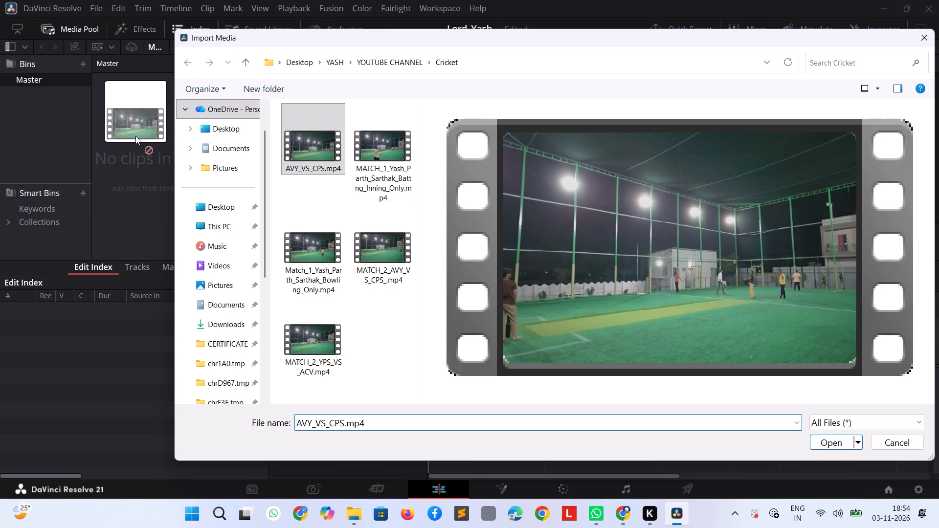
{"action": "double_click", "coordinate": [317, 159]}
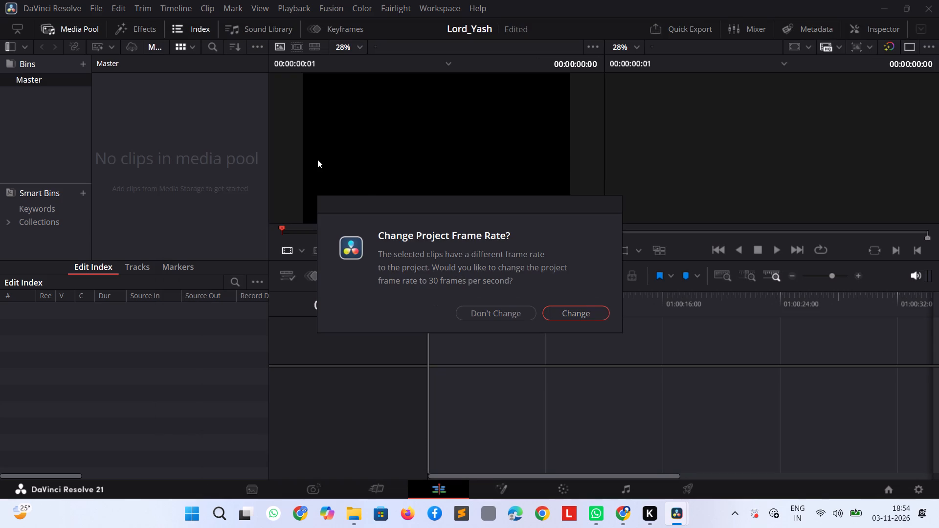
{"action": "left_click", "coordinate": [589, 316]}
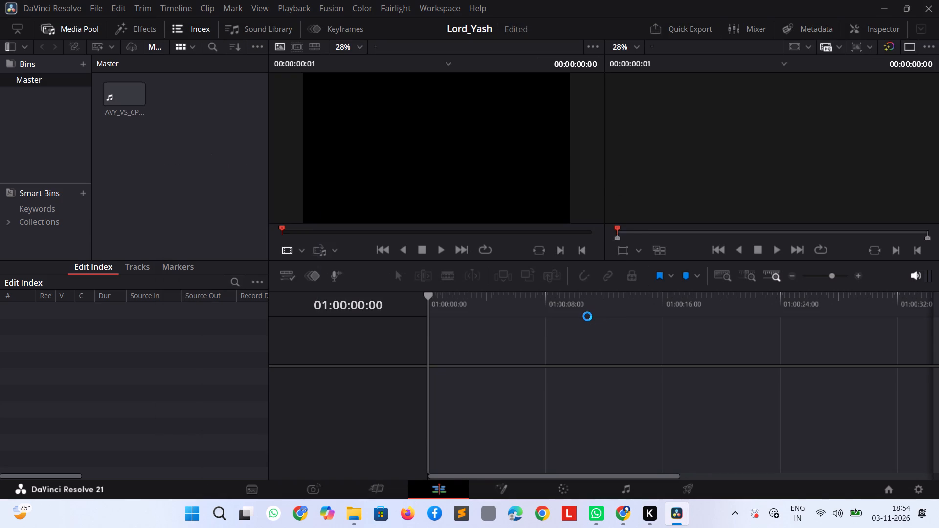
Create a new empty timeline named Timeline 1 with start timecode 00:00:00:00, one video track and one stereo audio track.
{"action": "left_click", "coordinate": [227, 225]}
{"action": "right_click", "coordinate": [227, 225]}
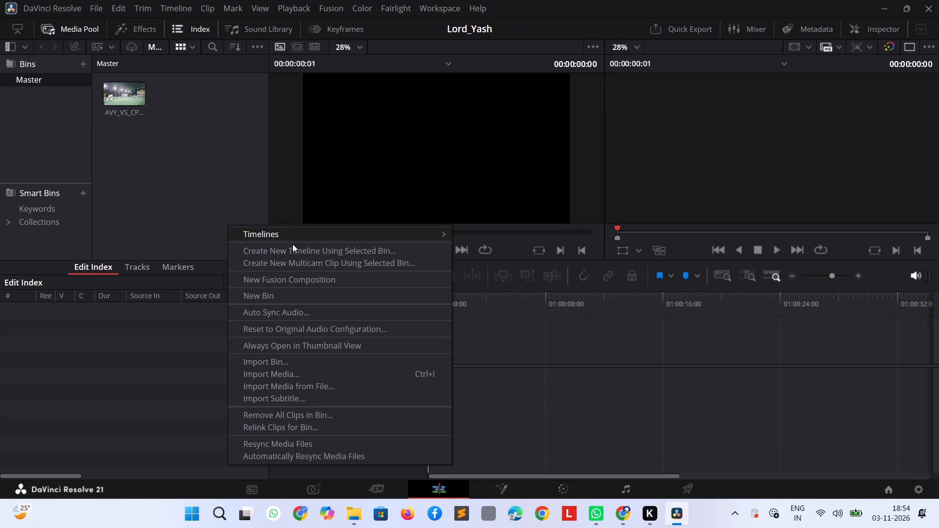
{"action": "left_click", "coordinate": [293, 228]}
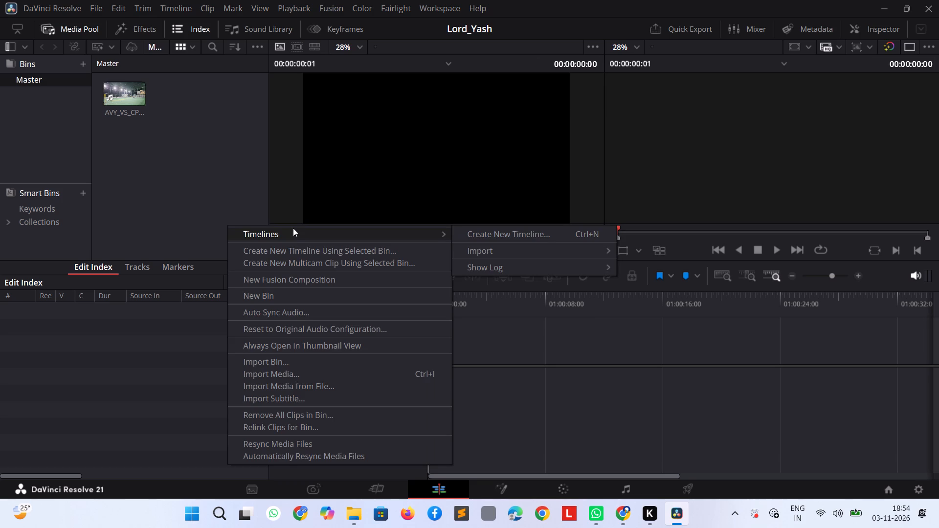
{"action": "left_click", "coordinate": [465, 234]}
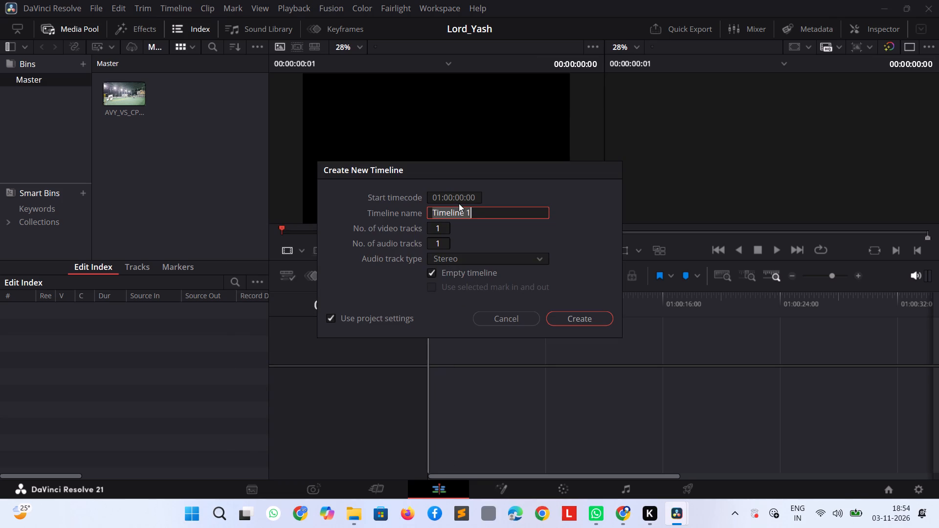
{"action": "left_click", "coordinate": [439, 196]}
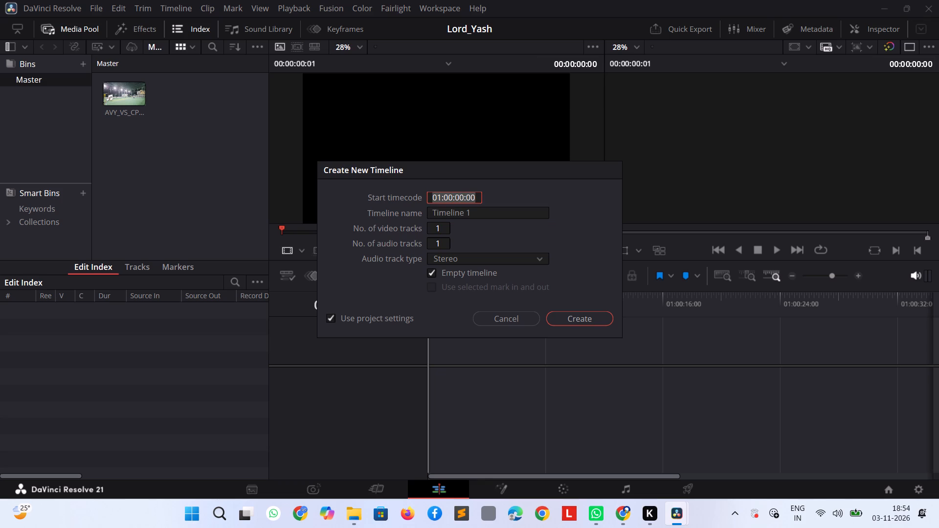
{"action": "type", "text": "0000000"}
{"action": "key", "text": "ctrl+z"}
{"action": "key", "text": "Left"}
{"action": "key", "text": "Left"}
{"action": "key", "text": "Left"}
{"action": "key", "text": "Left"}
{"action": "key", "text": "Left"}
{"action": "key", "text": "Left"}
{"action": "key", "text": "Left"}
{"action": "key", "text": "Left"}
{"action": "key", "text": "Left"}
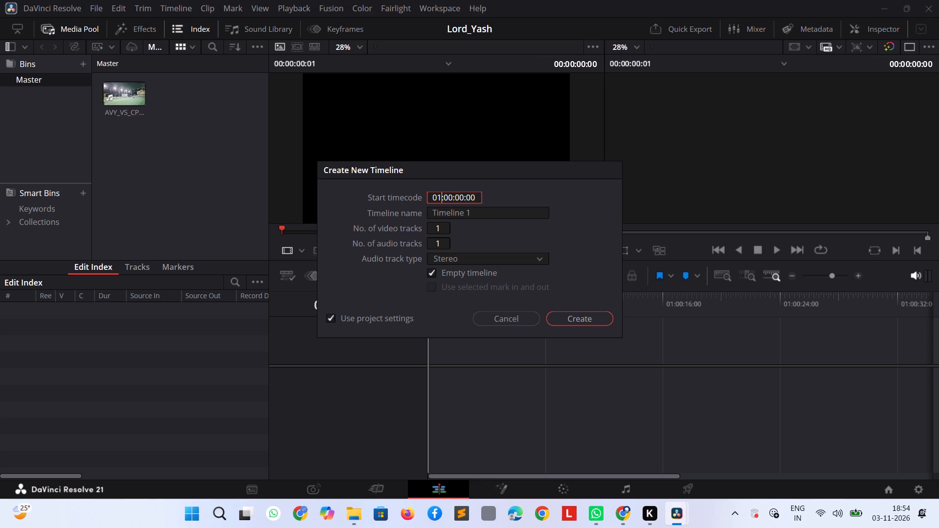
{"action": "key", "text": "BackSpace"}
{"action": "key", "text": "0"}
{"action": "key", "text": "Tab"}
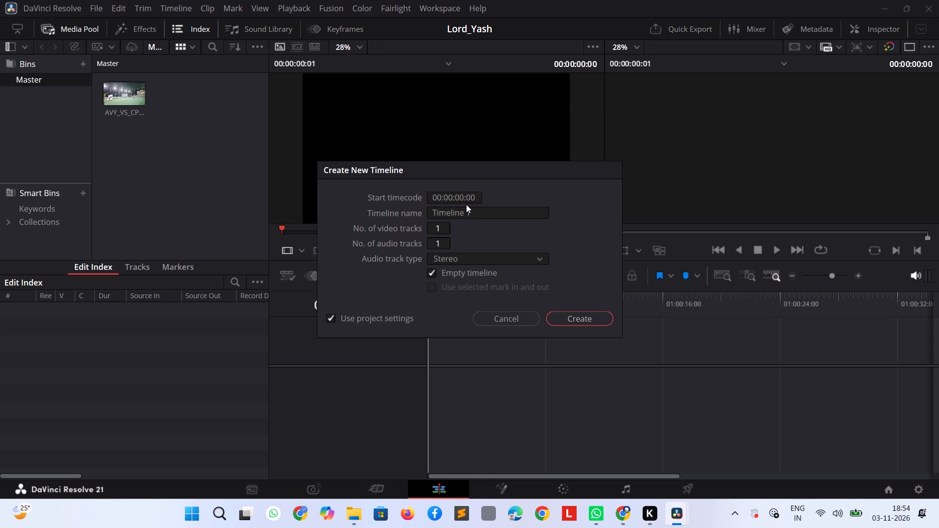
{"action": "left_click", "coordinate": [474, 212]}
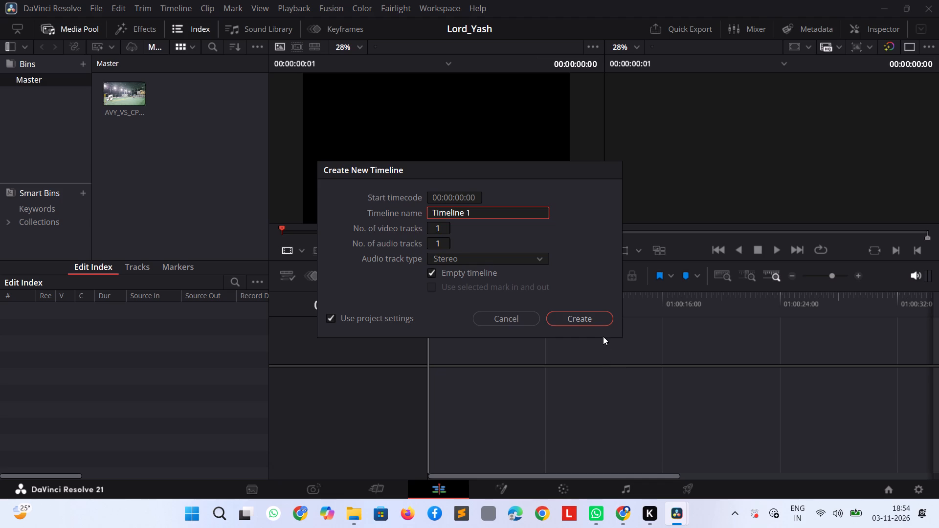
{"action": "left_click", "coordinate": [597, 325]}
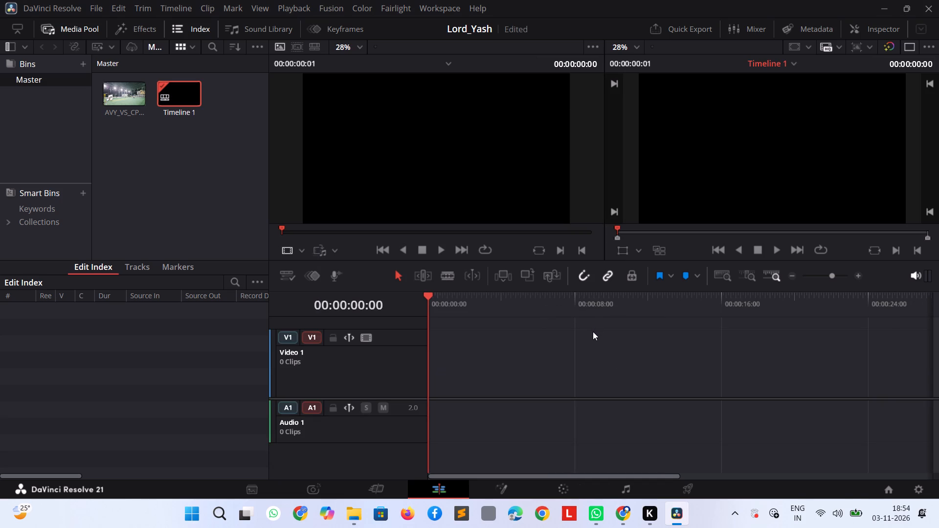
Place the AVY_VS_CPS.mp4 clip with its audio at the start of Timeline 1, on Video 1 and Audio 1.
{"action": "left_click", "coordinate": [175, 103]}
{"action": "left_click", "coordinate": [120, 90]}
{"action": "left_click_drag", "start_coordinate": [120, 90], "coordinate": [122, 91]}
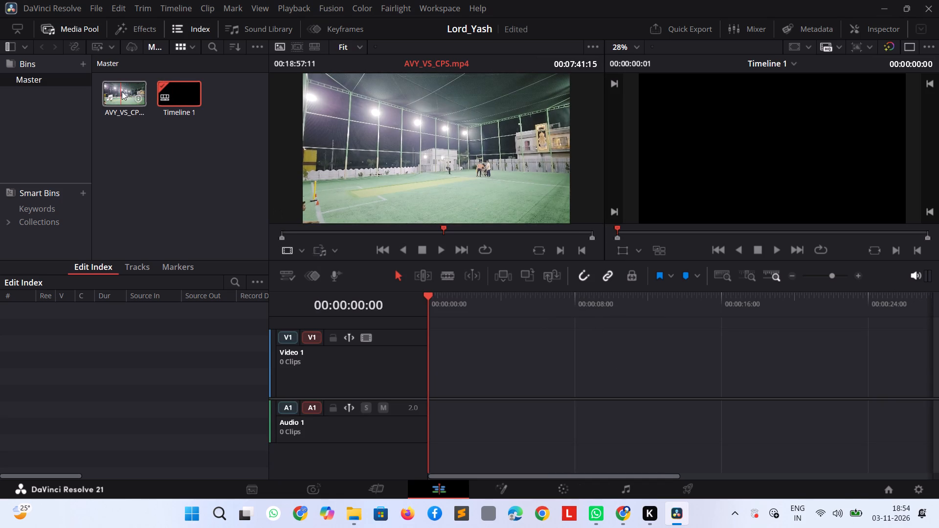
{"action": "left_click_drag", "start_coordinate": [122, 91], "coordinate": [389, 341]}
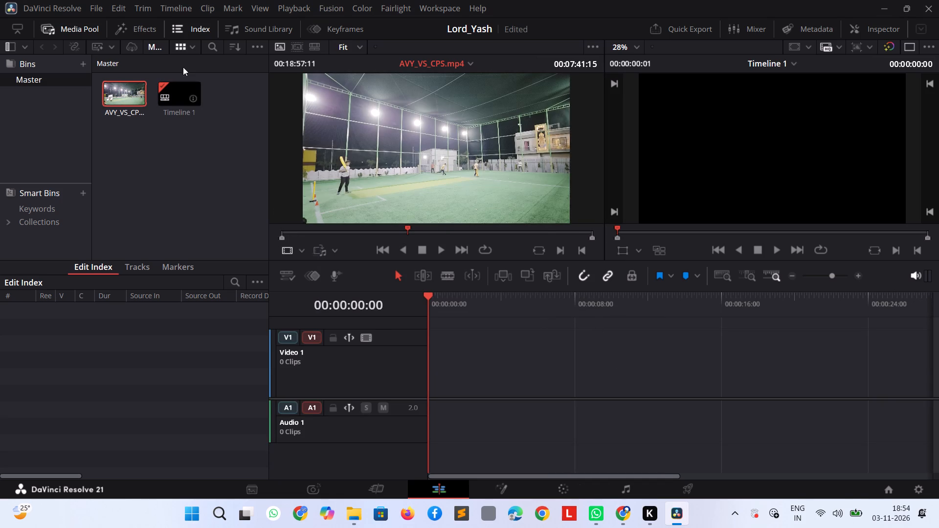
{"action": "left_click", "coordinate": [184, 97]}
{"action": "left_click", "coordinate": [121, 90]}
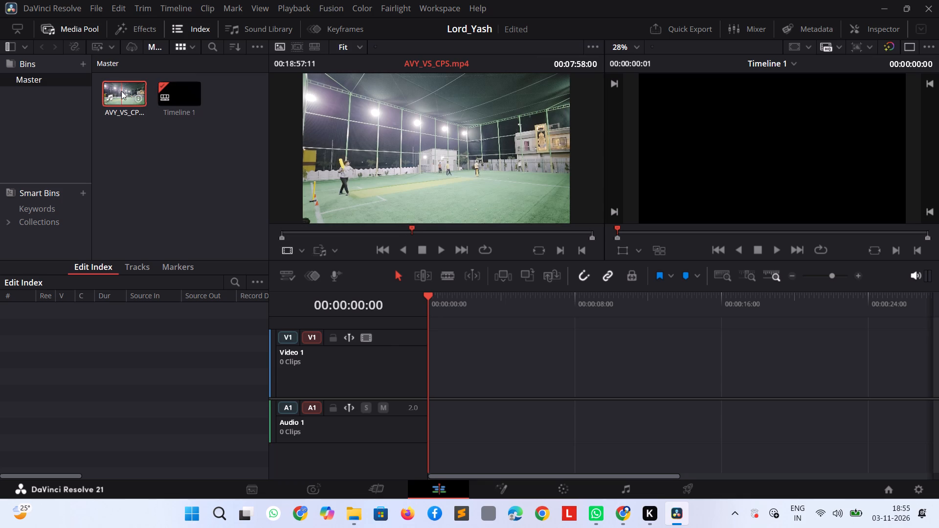
{"action": "left_click", "coordinate": [174, 89]}
{"action": "left_click_drag", "start_coordinate": [118, 92], "coordinate": [165, 122]}
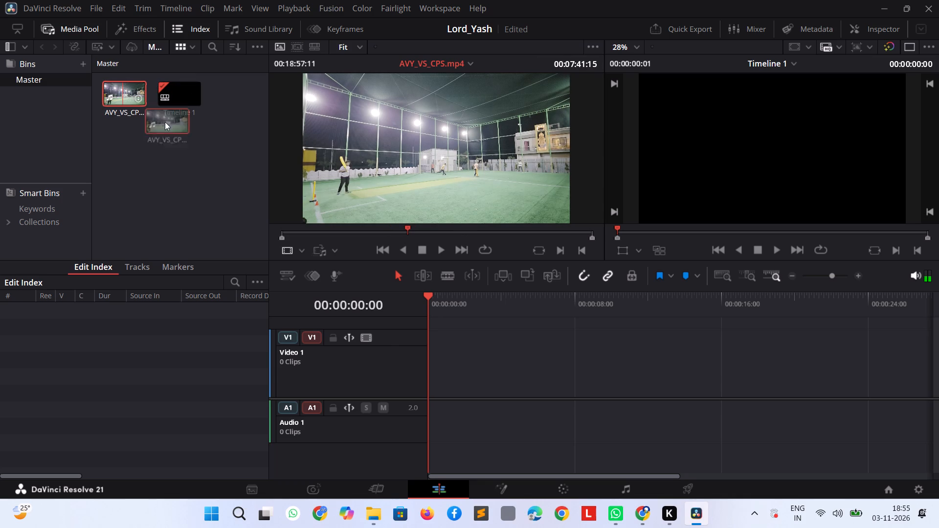
{"action": "left_click_drag", "start_coordinate": [165, 122], "coordinate": [426, 376]}
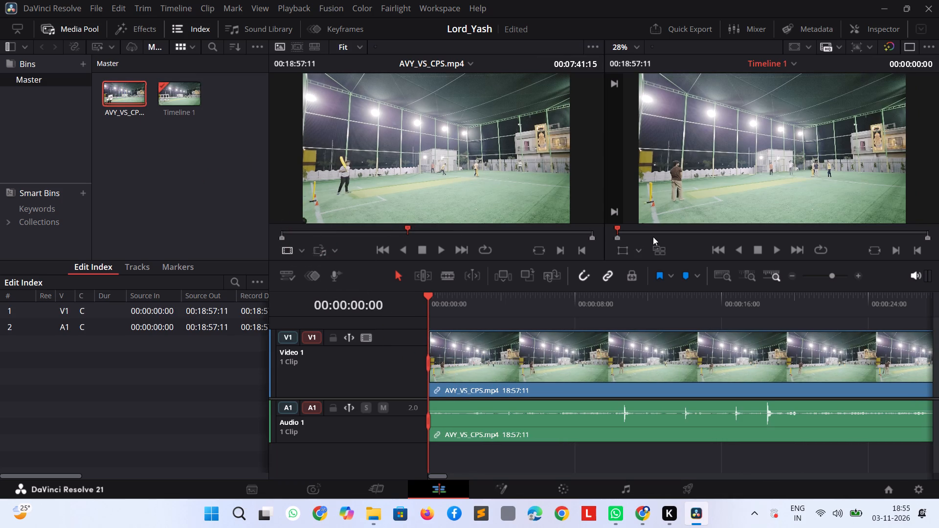
Skim the match footage on Timeline 1 in one-second jumps from the start to about 00:02:29.
{"action": "key", "text": "space"}
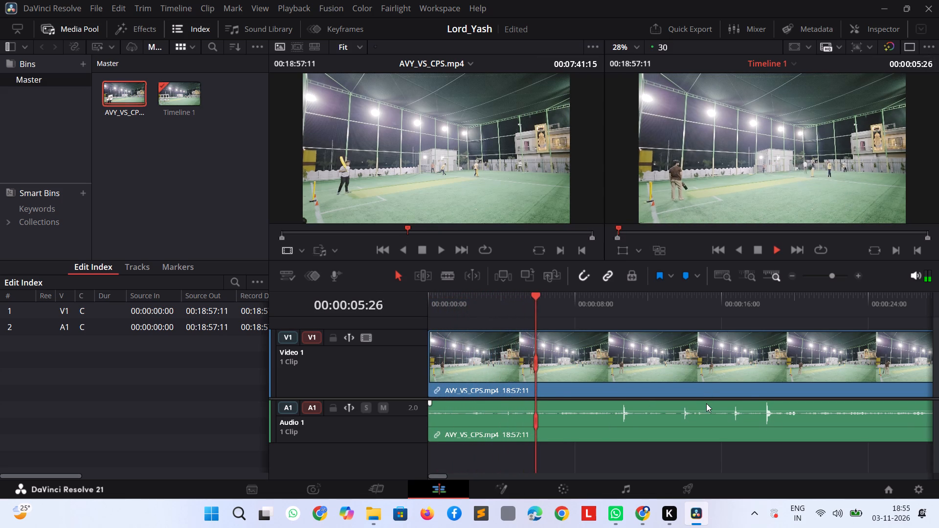
{"action": "key", "text": "shift+Right"}
{"action": "key", "text": "shift+Right"}
{"action": "key", "text": "shift+Right"}
{"action": "key", "text": "shift+Right"}
{"action": "key", "text": "shift+Right"}
{"action": "key", "text": "shift+Right"}
{"action": "key", "text": "shift+Right"}
{"action": "key", "text": "shift+Right"}
{"action": "key", "text": "shift+Right"}
{"action": "key", "text": "shift+Right"}
{"action": "key", "text": "shift+Right"}
{"action": "key", "text": "shift+Right"}
{"action": "key", "text": "shift+Right"}
{"action": "key", "text": "shift+Right"}
{"action": "key", "text": "shift+Right"}
{"action": "key", "text": "shift+Right"}
{"action": "key", "text": "shift+Right"}
{"action": "key", "text": "shift+Right"}
{"action": "key", "text": "shift+Right"}
{"action": "key", "text": "shift+Right"}
{"action": "key", "text": "shift+Right"}
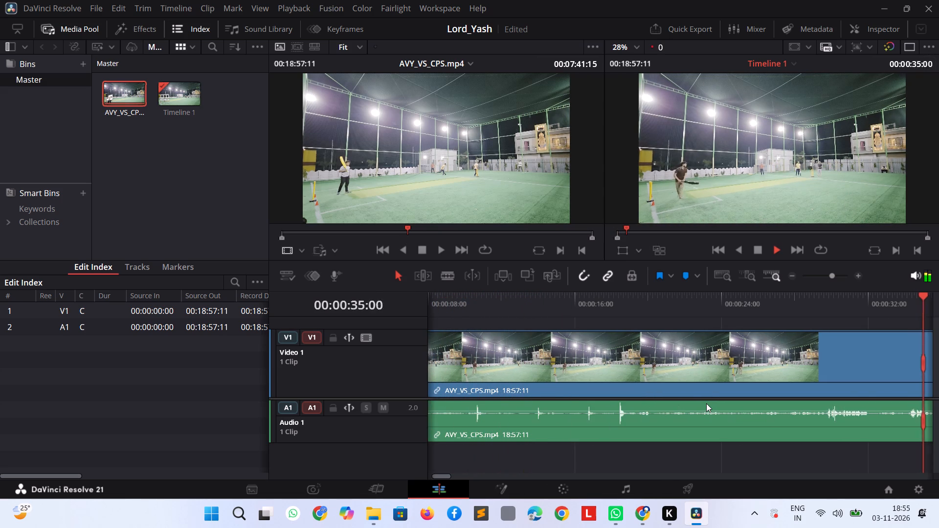
{"action": "key", "text": "shift+Right"}
{"action": "key", "text": "shift+Right"}
{"action": "key", "text": "shift+Right"}
{"action": "key", "text": "shift+Right"}
{"action": "key", "text": "shift+Right"}
{"action": "key", "text": "shift+Right"}
{"action": "key", "text": "shift+Right"}
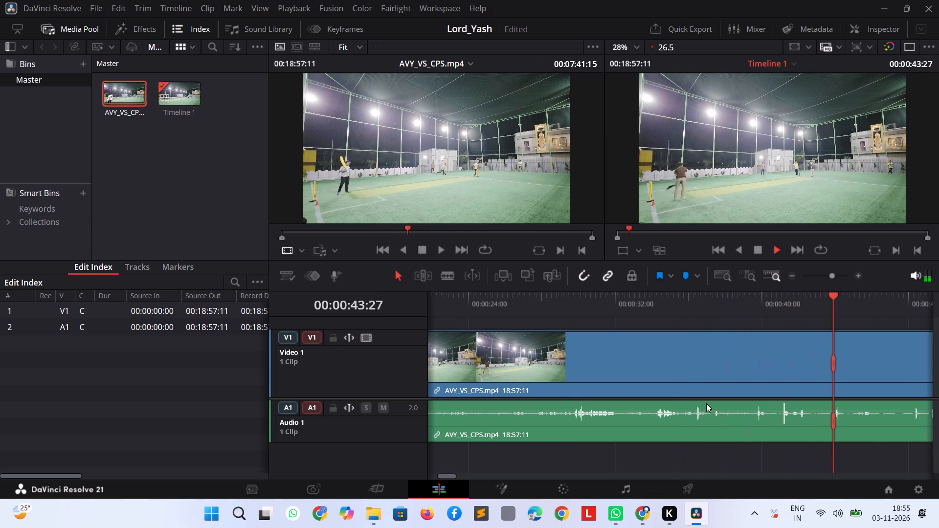
{"action": "key", "text": "shift+Right"}
{"action": "key", "text": "shift+Right"}
{"action": "key", "text": "shift+Right"}
{"action": "key", "text": "shift+Right"}
{"action": "key", "text": "shift+Right"}
{"action": "key", "text": "shift+Right"}
{"action": "key", "text": "shift+Right"}
{"action": "key", "text": "shift+Right"}
{"action": "key", "text": "shift+Right"}
{"action": "key", "text": "shift+Right"}
{"action": "key", "text": "shift+Right"}
{"action": "key", "text": "shift+Right"}
{"action": "key", "text": "shift+Right"}
{"action": "key", "text": "shift+Right"}
{"action": "key", "text": "shift+Right"}
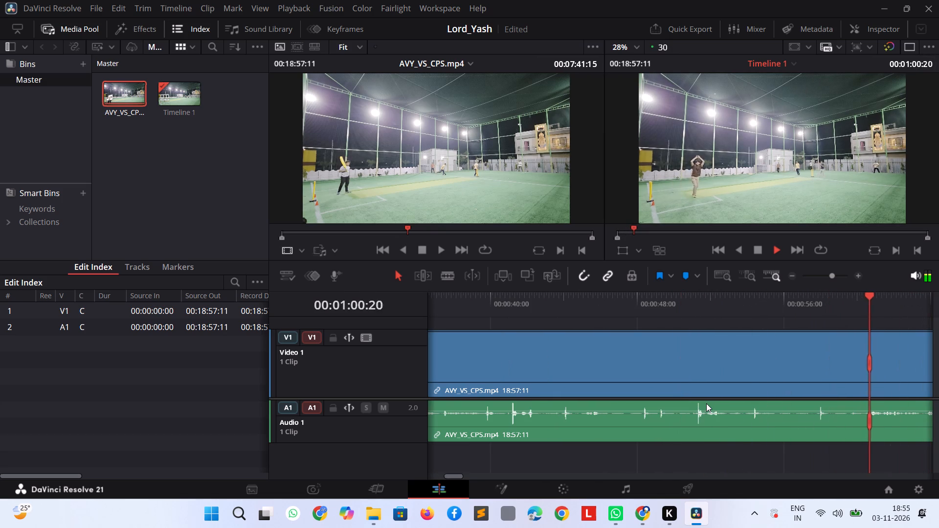
{"action": "key", "text": "shift+Right"}
{"action": "key", "text": "shift+Right"}
{"action": "key", "text": "shift+Right"}
{"action": "key", "text": "shift+Right"}
{"action": "key", "text": "shift+Right"}
{"action": "key", "text": "shift+Right"}
{"action": "key", "text": "shift+Right"}
{"action": "key", "text": "shift+Right"}
{"action": "key", "text": "shift+Right"}
{"action": "key", "text": "shift+Right"}
{"action": "key", "text": "shift+Right"}
{"action": "key", "text": "shift+Right"}
{"action": "key", "text": "shift+Right"}
{"action": "key", "text": "shift+Right"}
{"action": "key", "text": "shift+Right"}
{"action": "key", "text": "shift+Right"}
{"action": "key", "text": "shift+Right"}
{"action": "key", "text": "shift+Right"}
{"action": "key", "text": "shift+Right"}
{"action": "key", "text": "shift+Right"}
{"action": "key", "text": "shift+Right"}
{"action": "key", "text": "shift+Right"}
{"action": "key", "text": "shift+Right"}
{"action": "key", "text": "shift+Right"}
{"action": "key", "text": "shift+Right"}
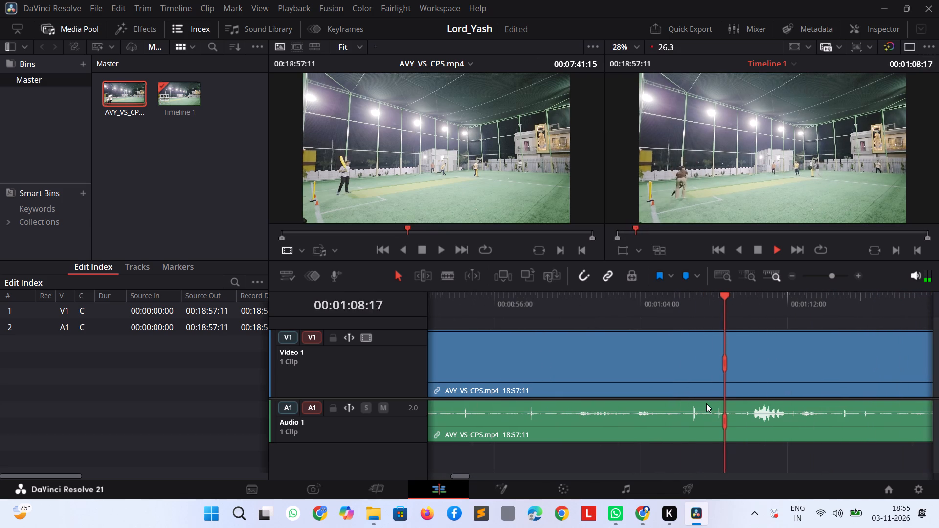
{"action": "key", "text": "shift+Right"}
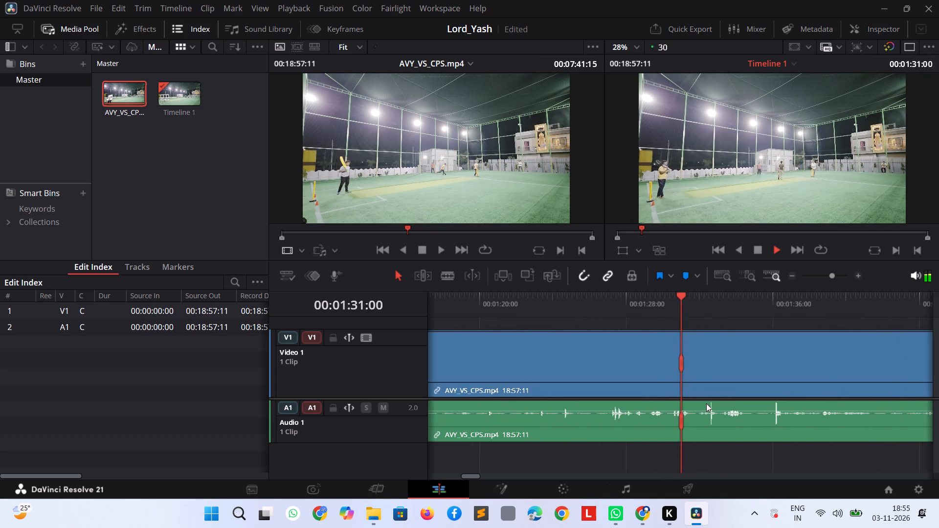
{"action": "key", "text": "shift+Right"}
{"action": "key", "text": "shift+Right"}
{"action": "key", "text": "shift+Right"}
{"action": "key", "text": "shift+Right"}
{"action": "key", "text": "shift+Right"}
{"action": "key", "text": "shift+Right"}
{"action": "key", "text": "shift+Right"}
{"action": "key", "text": "shift+Right"}
{"action": "key", "text": "shift+Right"}
{"action": "key", "text": "shift+Right"}
{"action": "key", "text": "shift+Right"}
{"action": "key", "text": "shift+Right"}
{"action": "key", "text": "shift+Right"}
{"action": "key", "text": "shift+Right"}
{"action": "key", "text": "shift+Right"}
{"action": "key", "text": "shift+Right"}
{"action": "key", "text": "shift+Right"}
{"action": "key", "text": "shift+Right"}
{"action": "key", "text": "shift+Right"}
{"action": "key", "text": "shift+Right"}
{"action": "key", "text": "shift+Right"}
{"action": "key", "text": "shift+Right"}
{"action": "key", "text": "shift+Right"}
{"action": "key", "text": "shift+Right"}
{"action": "key", "text": "shift+Right"}
{"action": "key", "text": "shift+Right"}
{"action": "key", "text": "shift+Right"}
{"action": "key", "text": "shift+Right"}
{"action": "key", "text": "shift+Right"}
{"action": "key", "text": "shift+Right"}
{"action": "key", "text": "shift+Right"}
{"action": "key", "text": "shift+Right"}
{"action": "key", "text": "shift+Right"}
{"action": "key", "text": "shift+Right"}
{"action": "key", "text": "shift+Right"}
{"action": "key", "text": "shift+Right"}
{"action": "key", "text": "shift+Right"}
{"action": "key", "text": "shift+Right"}
{"action": "key", "text": "shift+Right"}
{"action": "key", "text": "shift+Right"}
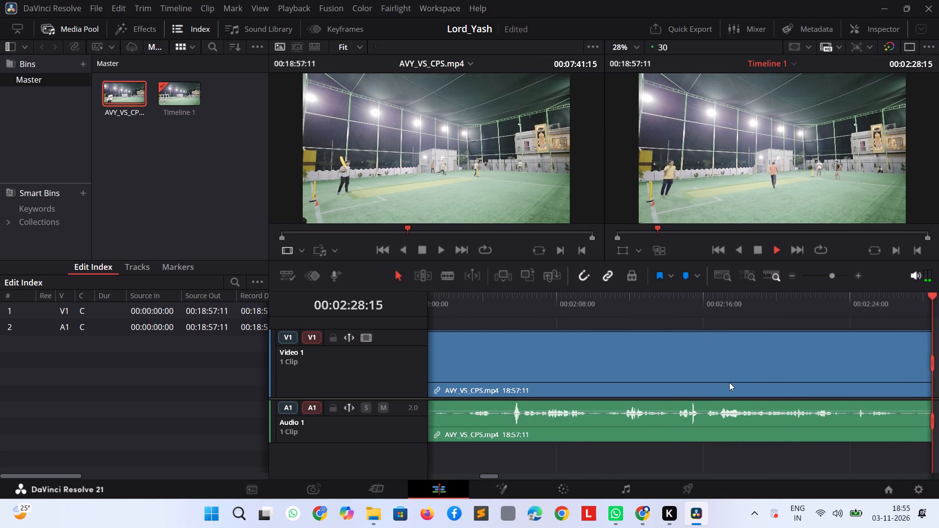
{"action": "key", "text": "space"}
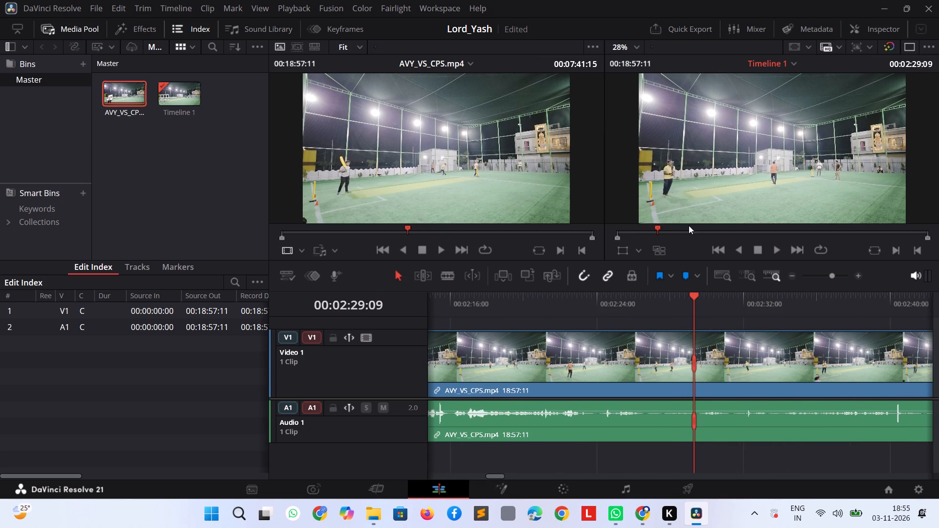
Sample the footage at about 00:04:28, 00:07:19 and 00:08:37, playing on to about 00:08:44.
{"action": "left_click", "coordinate": [691, 237]}
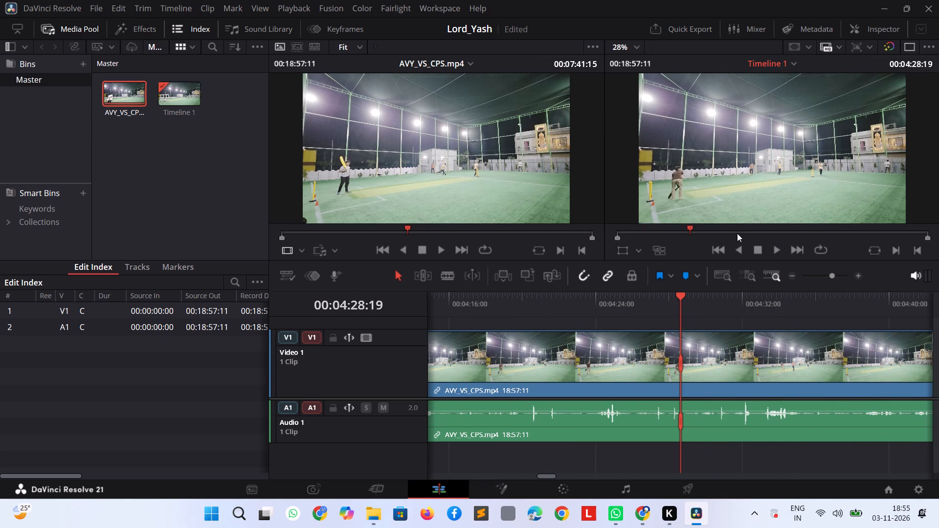
{"action": "left_click", "coordinate": [737, 233]}
{"action": "key", "text": "space"}
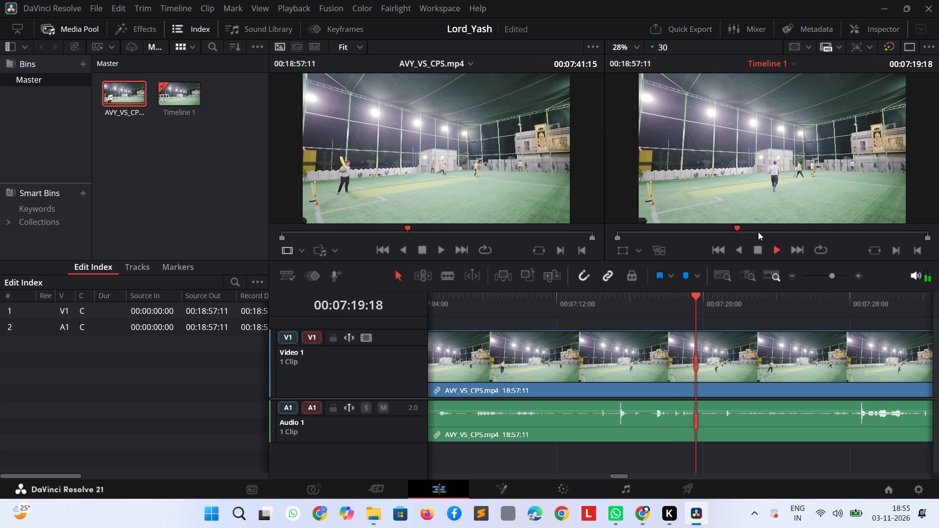
{"action": "key", "text": "space"}
{"action": "left_click", "coordinate": [758, 232]}
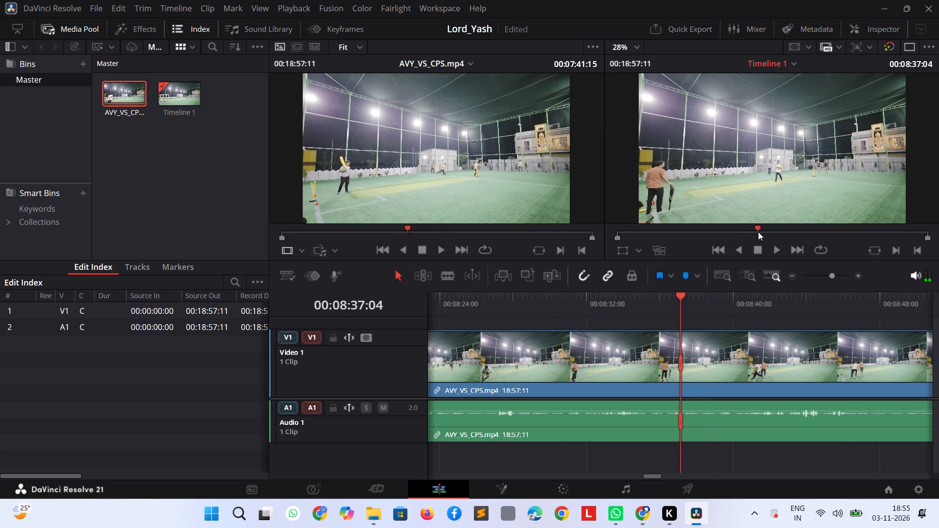
{"action": "key", "text": "space"}
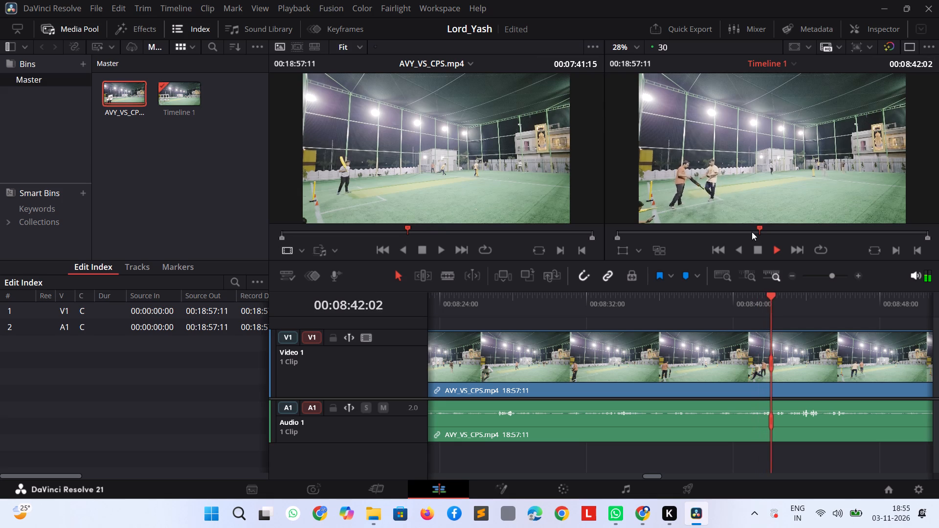
{"action": "key", "text": "space"}
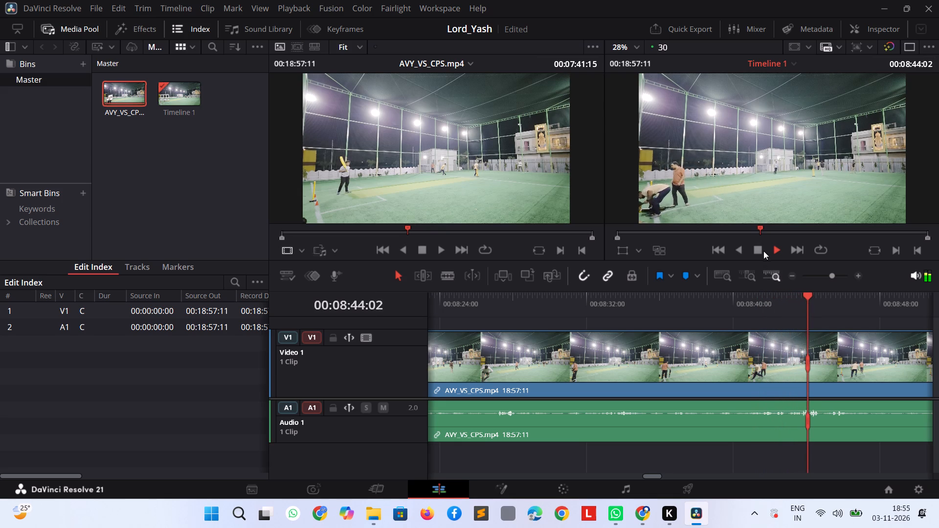
Replay the footage between about 00:08:38 and 00:08:45 repeatedly to examine the moment when the batters meet at the wicket.
{"action": "key", "text": "shift+Left"}
{"action": "key", "text": "shift+Left"}
{"action": "key", "text": "shift+Left"}
{"action": "key", "text": "shift+Left"}
{"action": "key", "text": "shift+Left"}
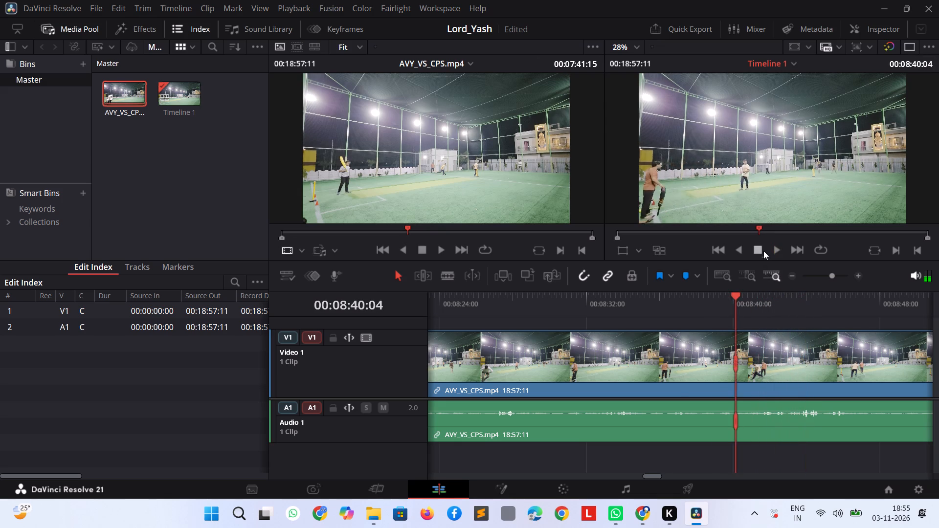
{"action": "key", "text": "shift+Left"}
{"action": "key", "text": "shift+Left"}
{"action": "key", "text": "space"}
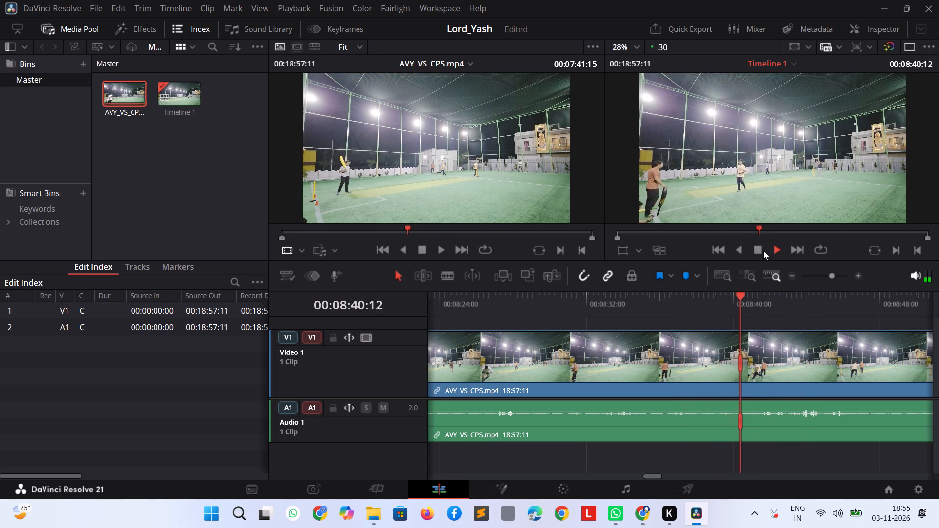
{"action": "key", "text": "space"}
{"action": "key", "text": "shift+Left"}
{"action": "key", "text": "space"}
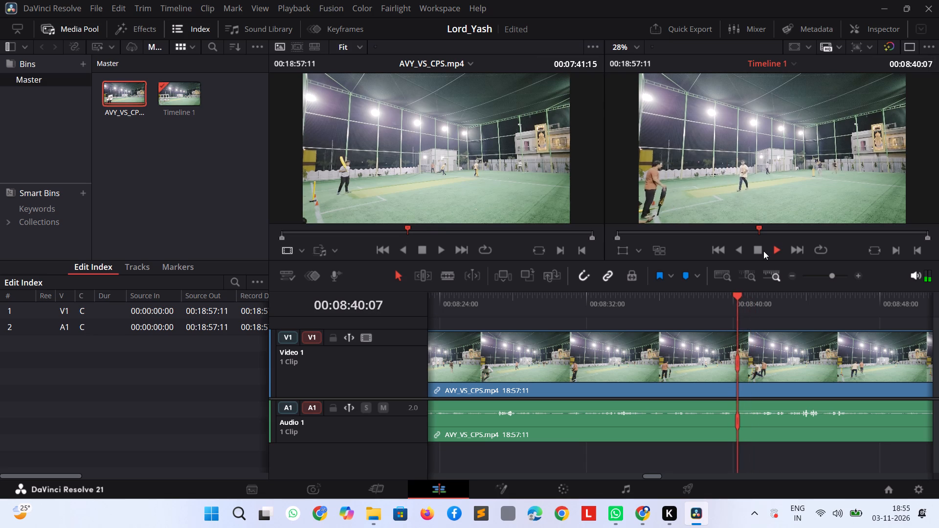
{"action": "key", "text": "shift+Left"}
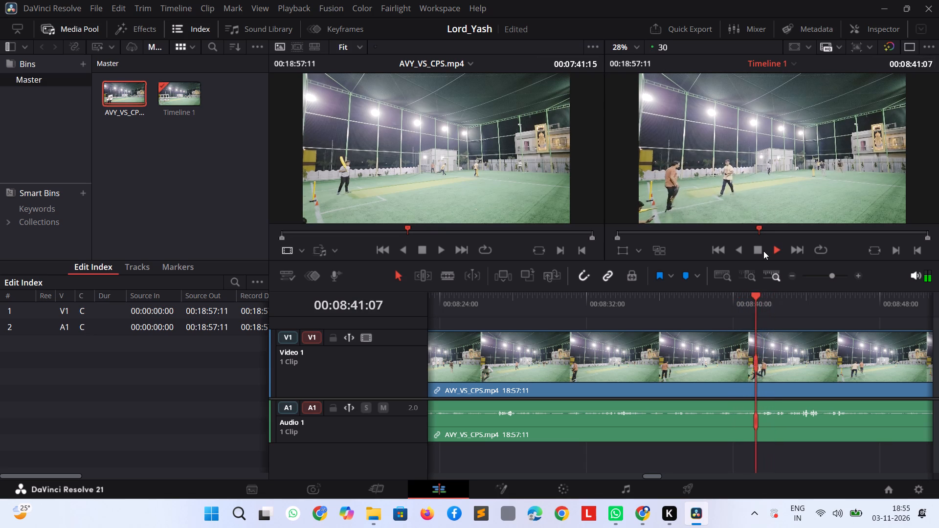
{"action": "key", "text": "shift+Left"}
{"action": "key", "text": "shift+Left"}
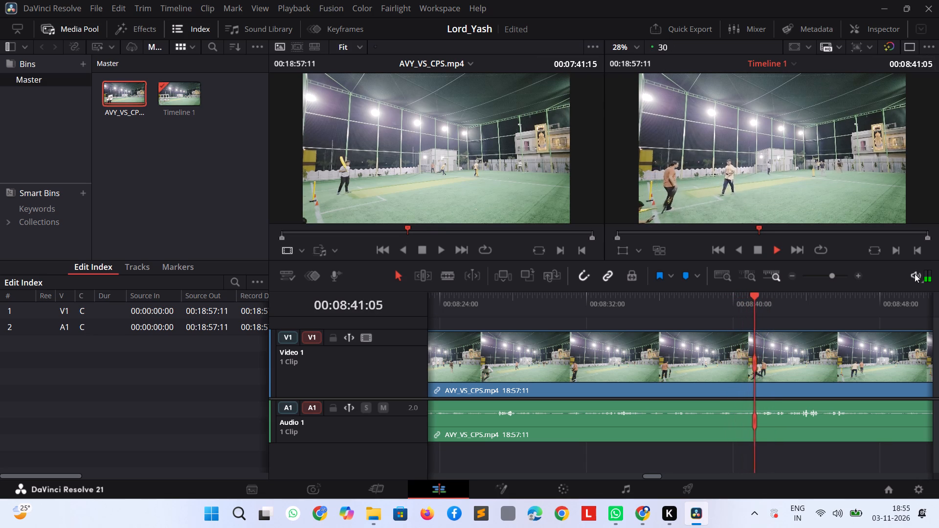
{"action": "left_click_drag", "start_coordinate": [831, 273], "coordinate": [829, 278]}
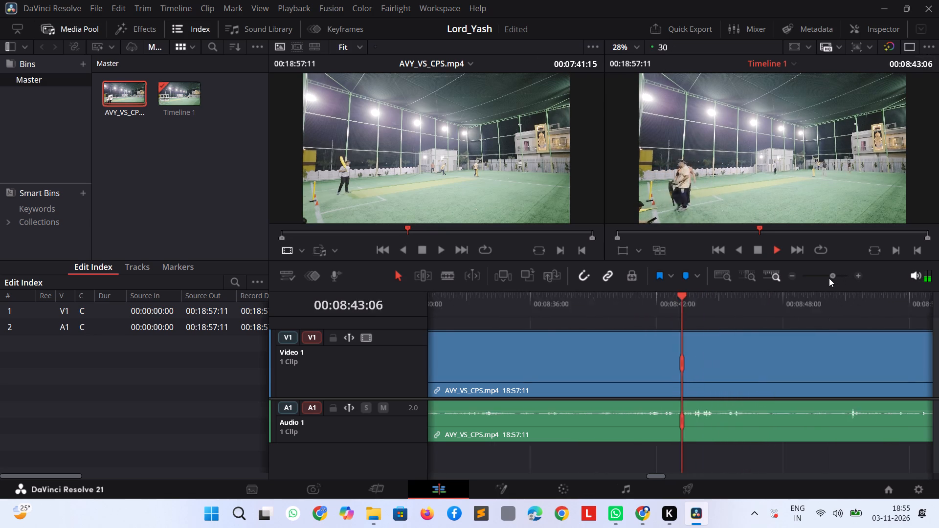
{"action": "left_click_drag", "start_coordinate": [829, 278], "coordinate": [823, 279]}
{"action": "key", "text": "shift+Left"}
{"action": "key", "text": "shift+Left"}
{"action": "key", "text": "shift+Left"}
{"action": "key", "text": "shift+Left"}
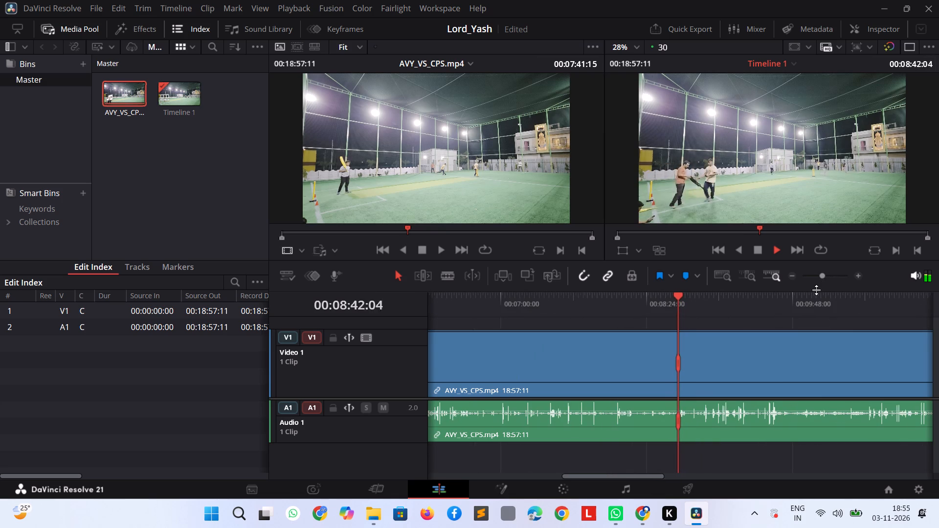
{"action": "key", "text": "shift+Left"}
{"action": "key", "text": "shift+Left"}
{"action": "key", "text": "shift+Left"}
{"action": "key", "text": "shift+Left"}
{"action": "key", "text": "shift+Left"}
{"action": "key", "text": "shift+Left"}
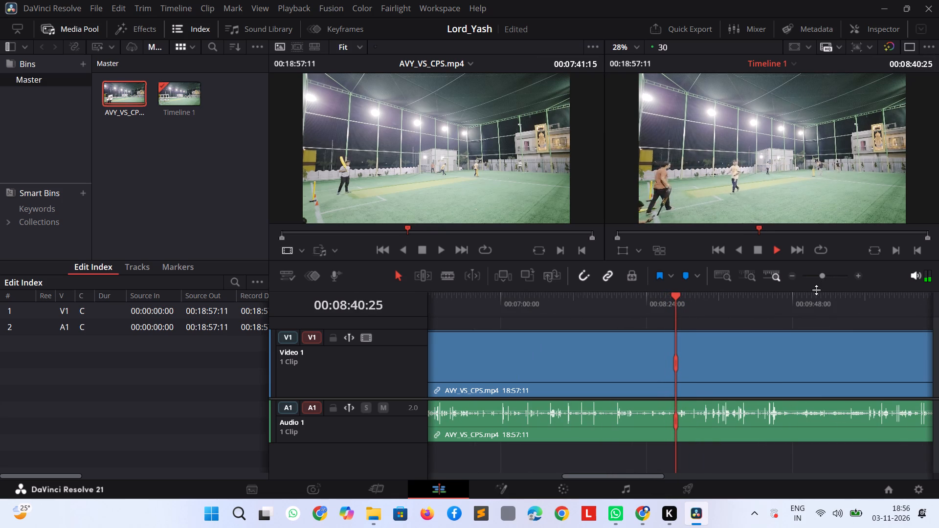
{"action": "key", "text": "shift+Left"}
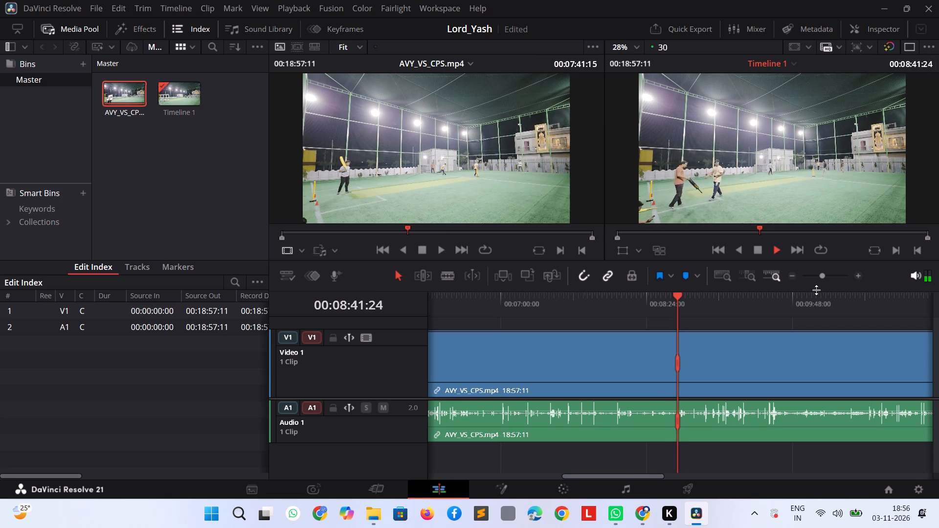
{"action": "key", "text": "shift+Left"}
{"action": "key", "text": "shift+Left"}
{"action": "key", "text": "shift+Left"}
{"action": "key", "text": "shift+Left"}
{"action": "key", "text": "shift+Left"}
{"action": "key", "text": "shift+Left"}
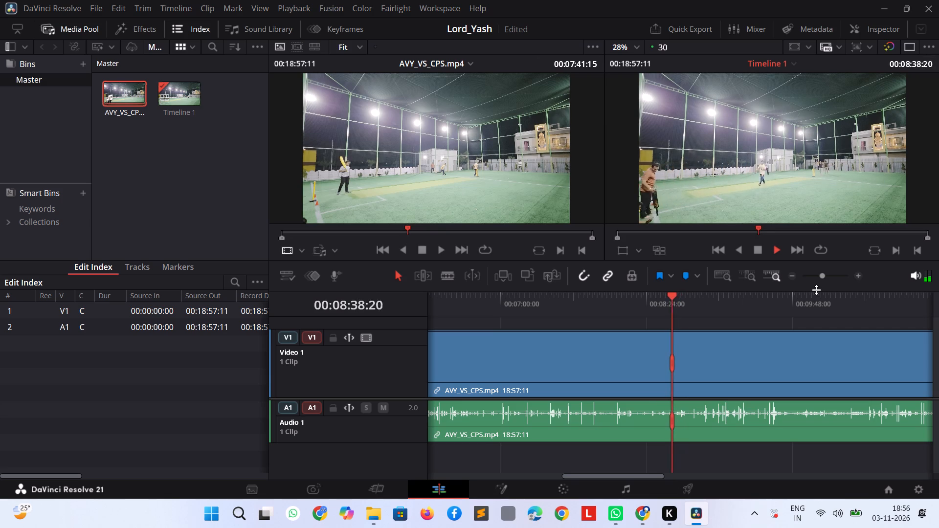
{"action": "key", "text": "shift+Left"}
{"action": "key", "text": "shift+Left"}
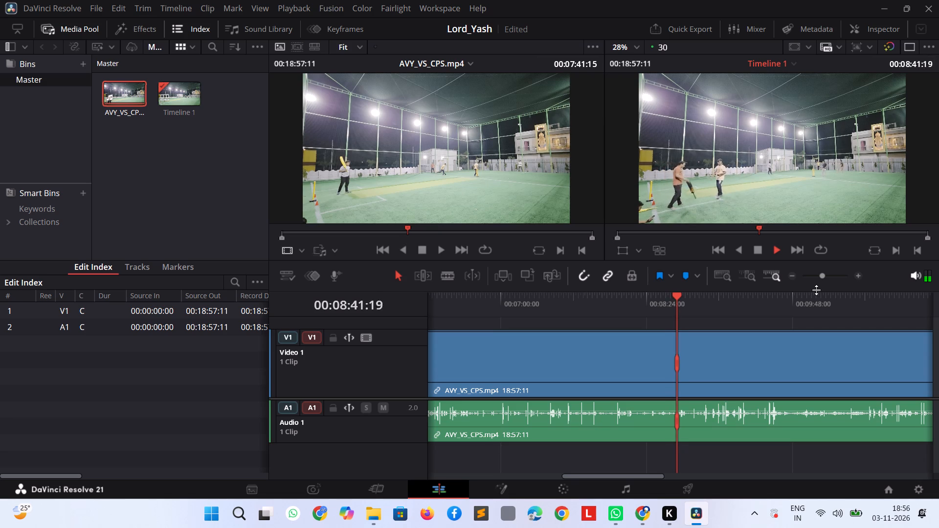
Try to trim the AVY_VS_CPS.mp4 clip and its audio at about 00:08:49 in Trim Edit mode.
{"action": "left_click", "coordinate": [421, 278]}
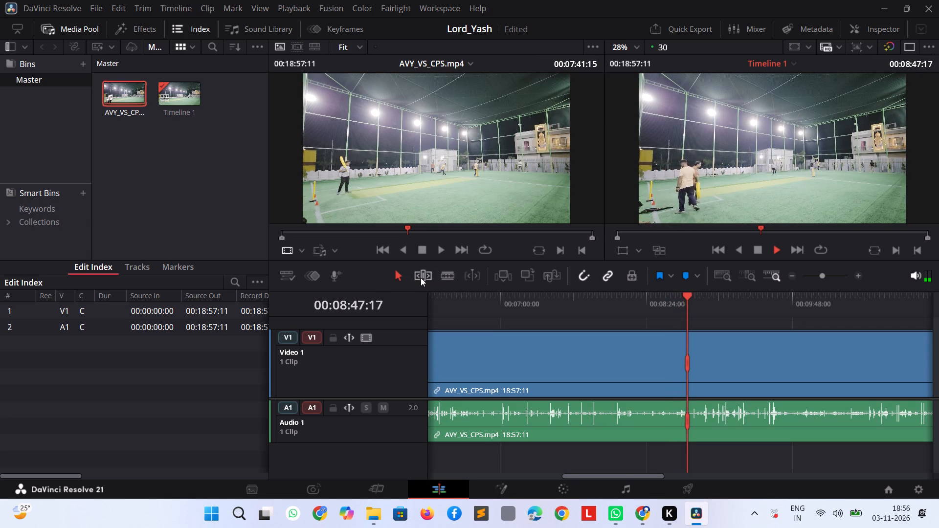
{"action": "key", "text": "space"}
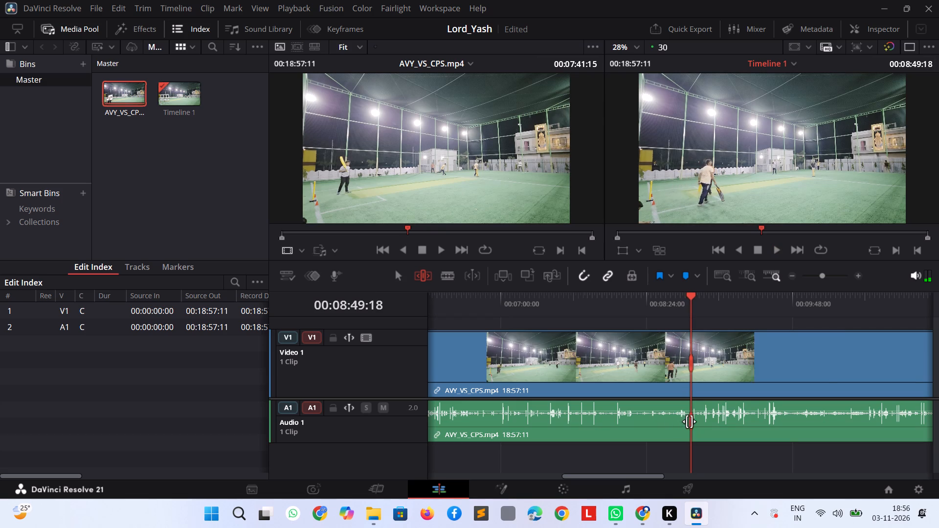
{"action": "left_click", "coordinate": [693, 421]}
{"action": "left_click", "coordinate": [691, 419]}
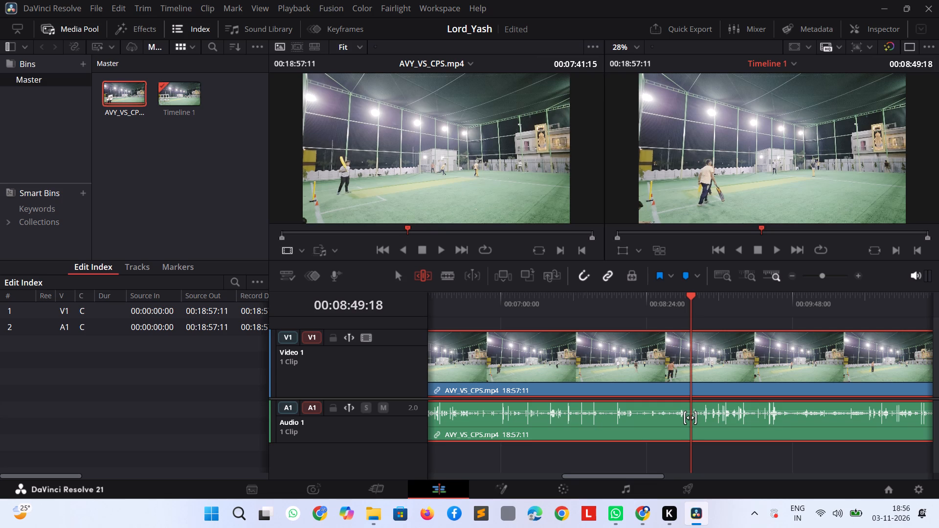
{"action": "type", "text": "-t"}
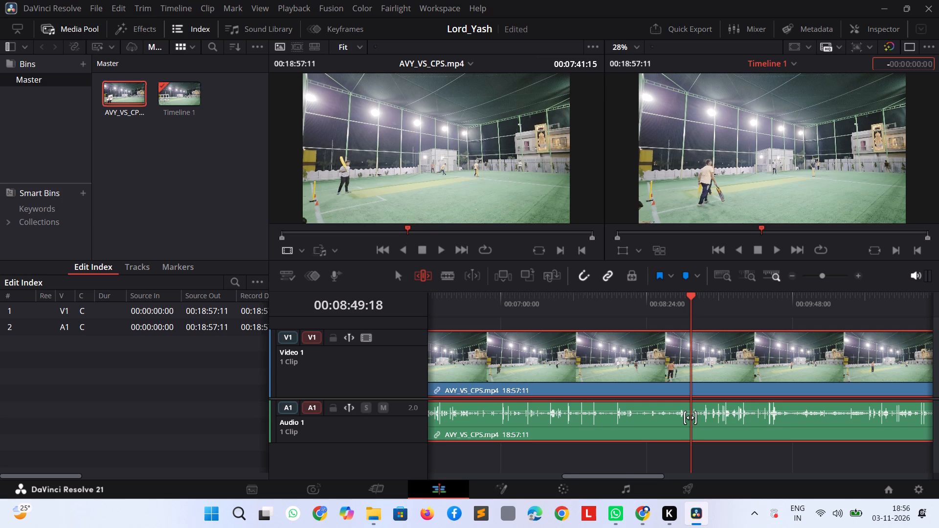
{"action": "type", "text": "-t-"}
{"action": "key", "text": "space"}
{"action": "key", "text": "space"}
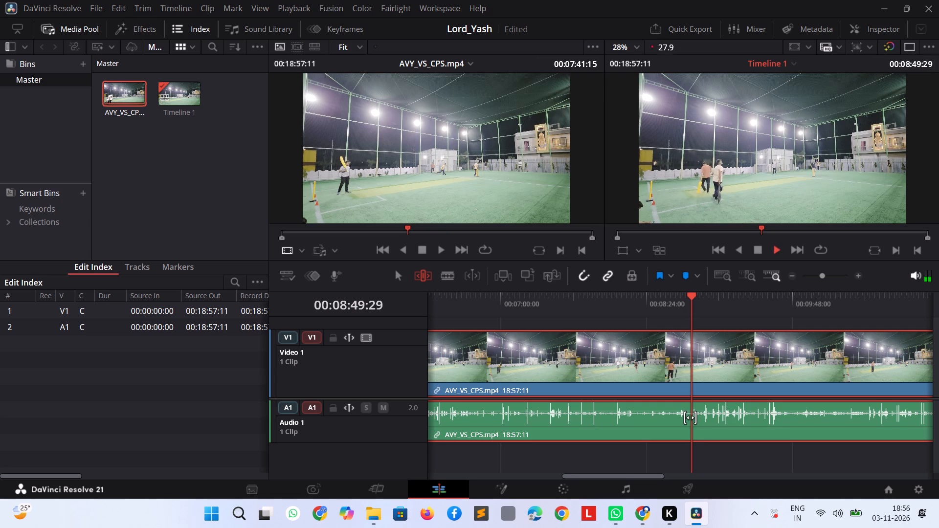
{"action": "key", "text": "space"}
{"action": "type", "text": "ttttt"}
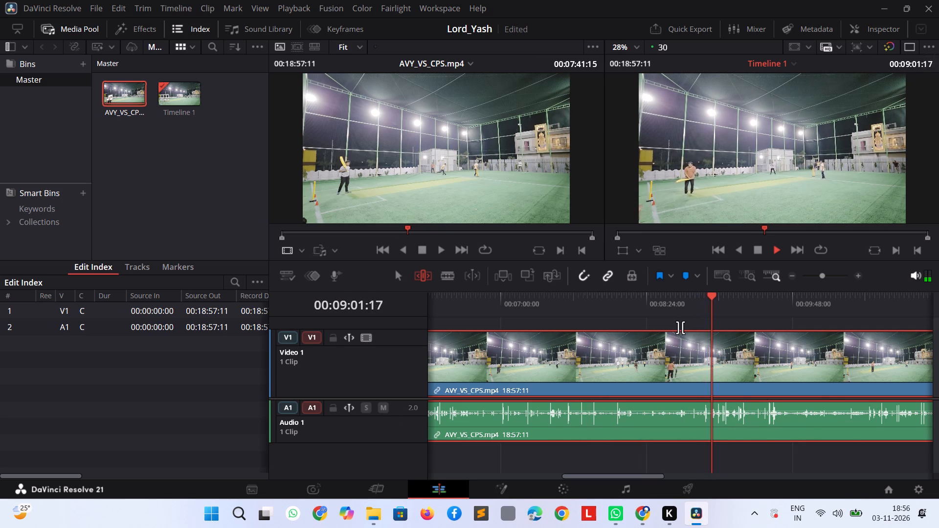
Skim the match footage on Timeline 1 in one-second jumps from about 00:09:01 to about 00:10:27.
{"action": "key", "text": "shift+Right"}
{"action": "key", "text": "shift+Right"}
{"action": "key", "text": "shift+Right"}
{"action": "key", "text": "shift+Right"}
{"action": "key", "text": "shift+Right"}
{"action": "key", "text": "shift+Right"}
{"action": "key", "text": "shift+Right"}
{"action": "key", "text": "shift+Right"}
{"action": "key", "text": "shift+Right"}
{"action": "key", "text": "shift+Right"}
{"action": "key", "text": "shift+Right"}
{"action": "key", "text": "shift+Right"}
{"action": "key", "text": "shift+Right"}
{"action": "key", "text": "shift+Right"}
{"action": "key", "text": "shift+Right"}
{"action": "key", "text": "shift+Right"}
{"action": "key", "text": "shift+Right"}
{"action": "key", "text": "shift+Right"}
{"action": "key", "text": "shift+Right"}
{"action": "key", "text": "shift+Right"}
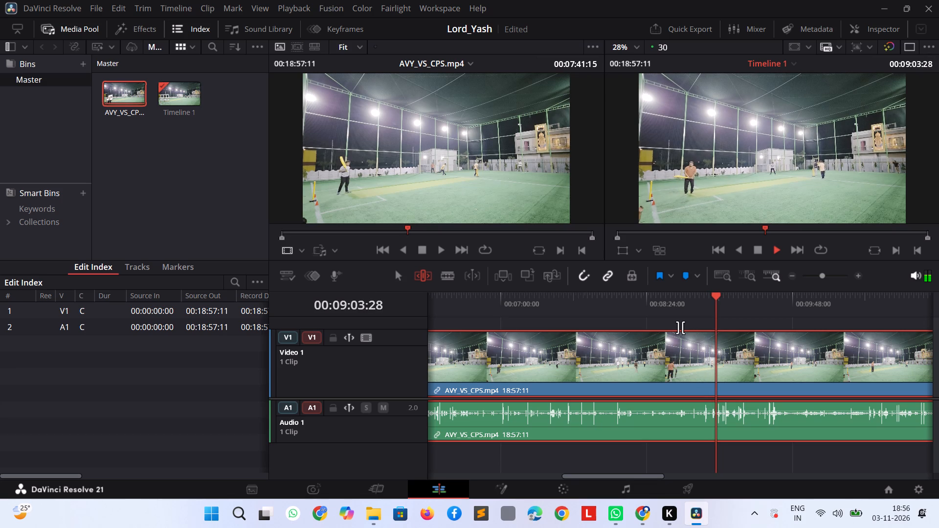
{"action": "key", "text": "shift+Right"}
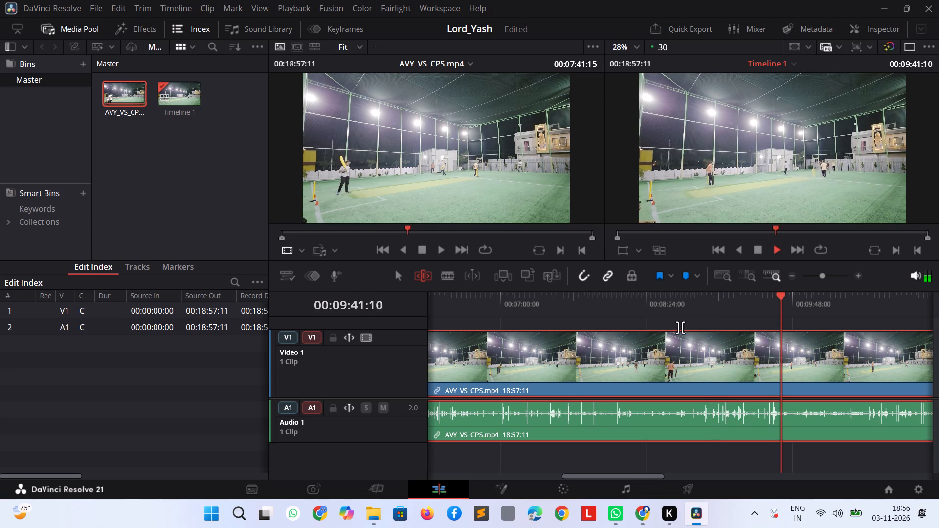
{"action": "key", "text": "shift+Right"}
{"action": "key", "text": "shift+Right"}
{"action": "key", "text": "shift+Right"}
{"action": "key", "text": "shift+Right"}
{"action": "key", "text": "shift+Right"}
{"action": "key", "text": "shift+Right"}
{"action": "key", "text": "shift+Right"}
{"action": "key", "text": "shift+Right"}
{"action": "key", "text": "shift+Right"}
{"action": "key", "text": "shift+Right"}
{"action": "key", "text": "shift+Right"}
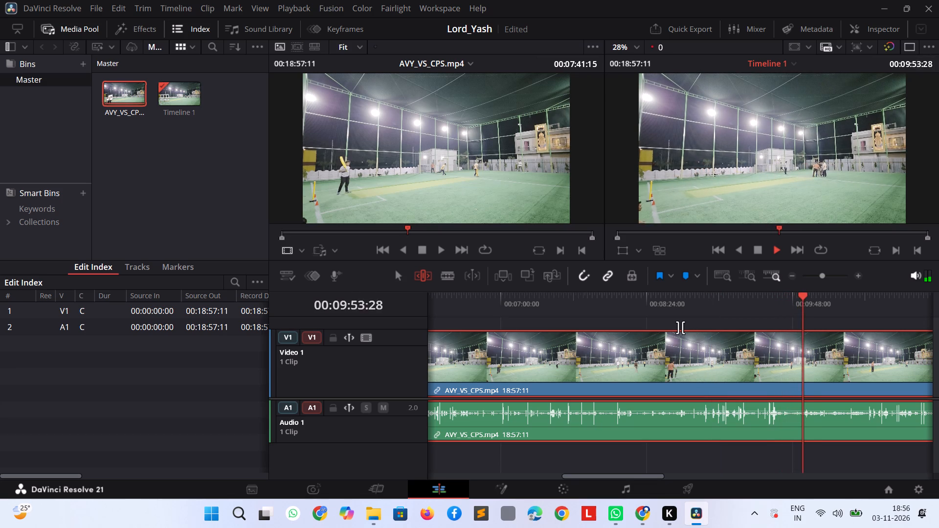
{"action": "key", "text": "shift+Right"}
{"action": "key", "text": "shift+Right"}
{"action": "key", "text": "shift+Right"}
{"action": "key", "text": "shift+Right"}
{"action": "key", "text": "shift+Right"}
{"action": "key", "text": "shift+Right"}
{"action": "key", "text": "shift+Right"}
{"action": "key", "text": "shift+Right"}
{"action": "key", "text": "shift+Right"}
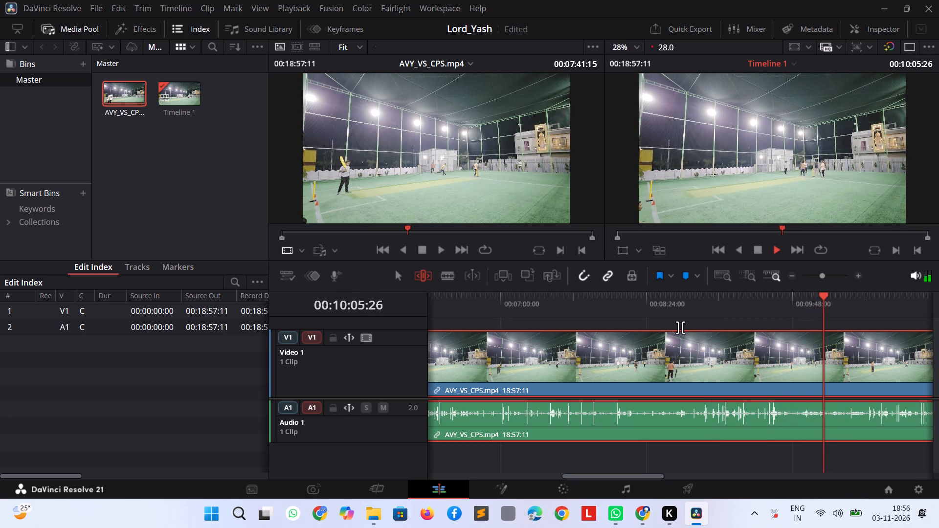
{"action": "key", "text": "shift+Right"}
{"action": "key", "text": "shift+Right"}
{"action": "key", "text": "shift+Right"}
{"action": "key", "text": "shift+Right"}
{"action": "key", "text": "shift+Right"}
{"action": "key", "text": "shift+Right"}
{"action": "key", "text": "shift+Right"}
{"action": "key", "text": "shift+Right"}
{"action": "key", "text": "shift+Right"}
{"action": "key", "text": "shift+Right"}
{"action": "key", "text": "shift+Right"}
{"action": "key", "text": "shift+Right"}
{"action": "key", "text": "shift+Right"}
{"action": "key", "text": "shift+Right"}
{"action": "key", "text": "shift+Right"}
{"action": "key", "text": "shift+Right"}
{"action": "key", "text": "shift+Right"}
{"action": "key", "text": "shift+Right"}
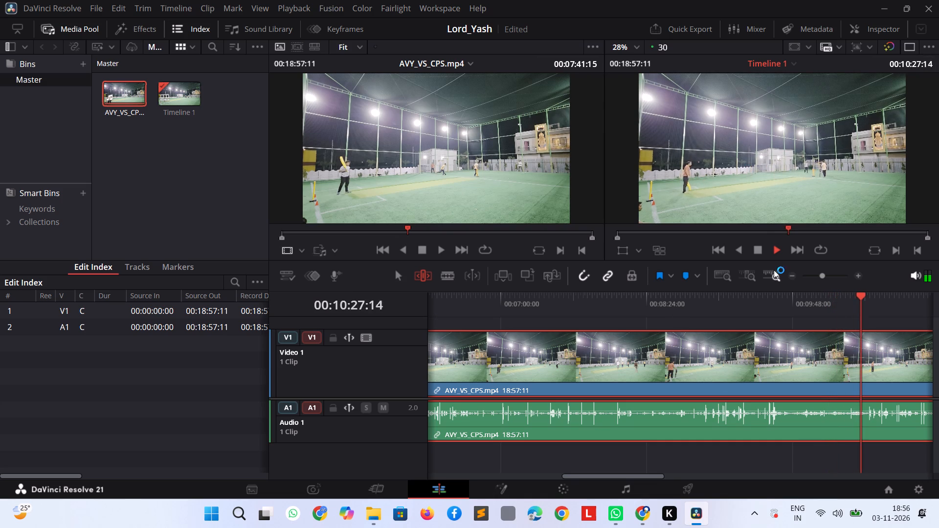
Split the AVY_VS_CPS.mp4 clip and its audio at 00:11:30:26 on Timeline 1.
{"action": "left_click", "coordinate": [800, 236]}
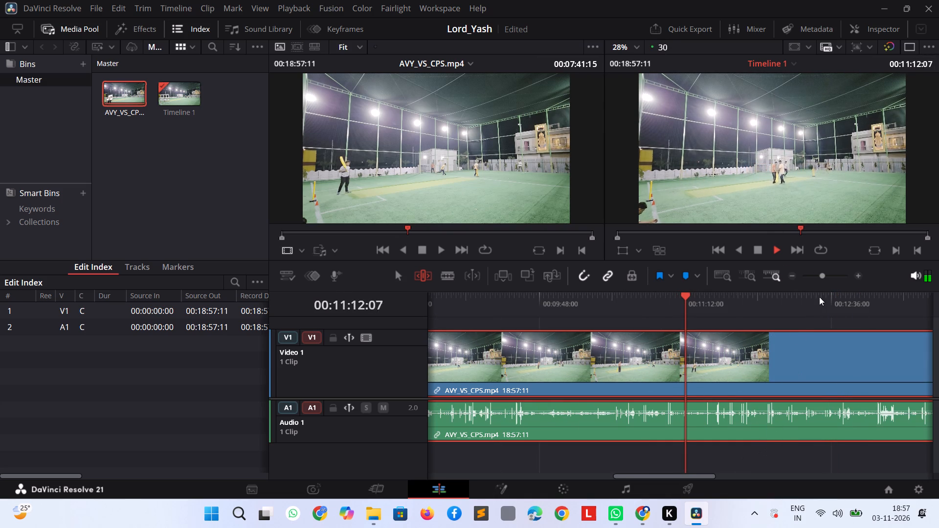
{"action": "left_click", "coordinate": [805, 230]}
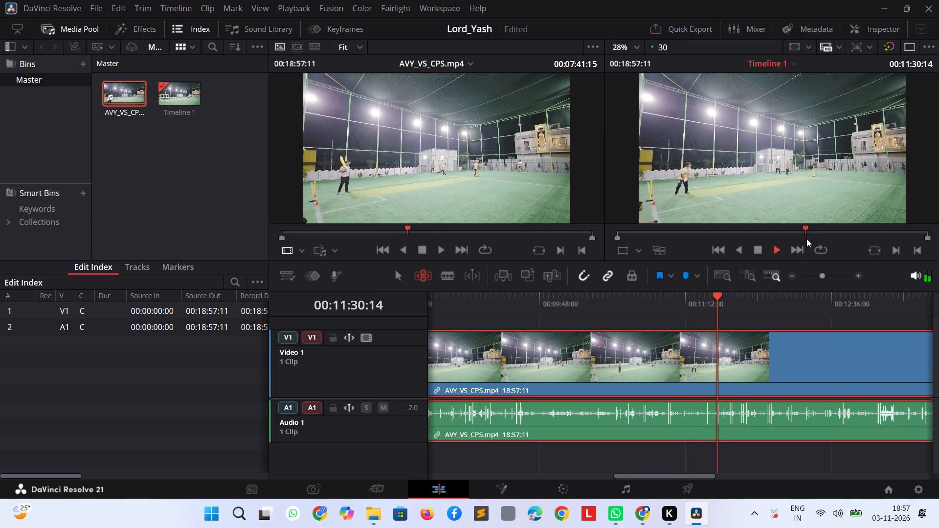
{"action": "key", "text": "space"}
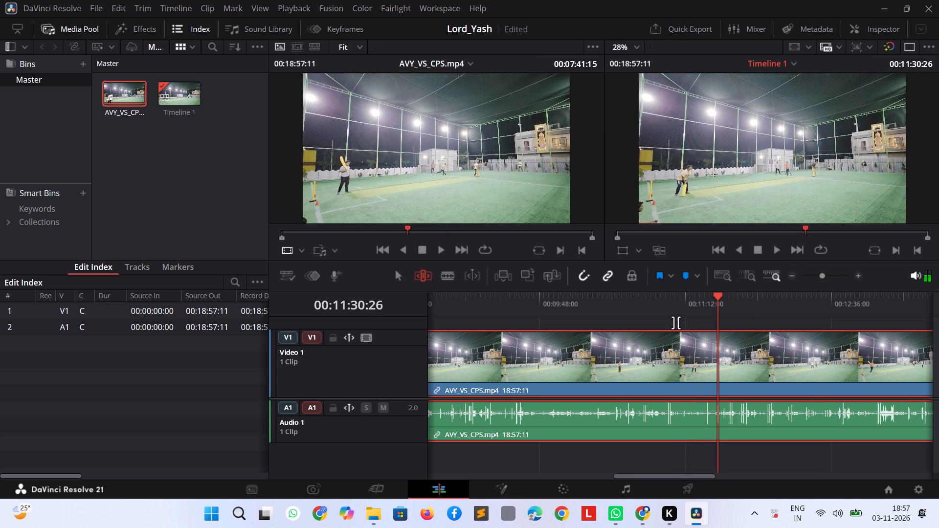
{"action": "left_click", "coordinate": [402, 273]}
{"action": "left_click", "coordinate": [446, 276]}
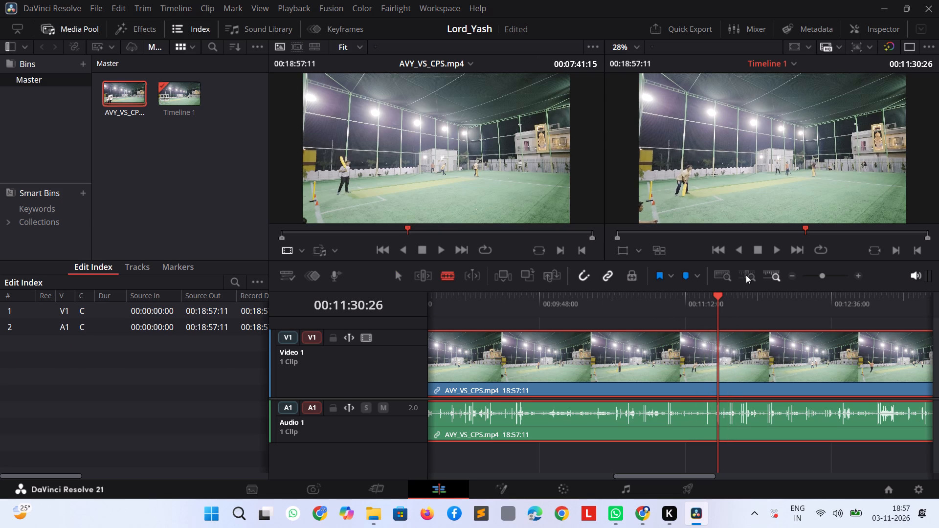
{"action": "key", "text": "ctrl+b"}
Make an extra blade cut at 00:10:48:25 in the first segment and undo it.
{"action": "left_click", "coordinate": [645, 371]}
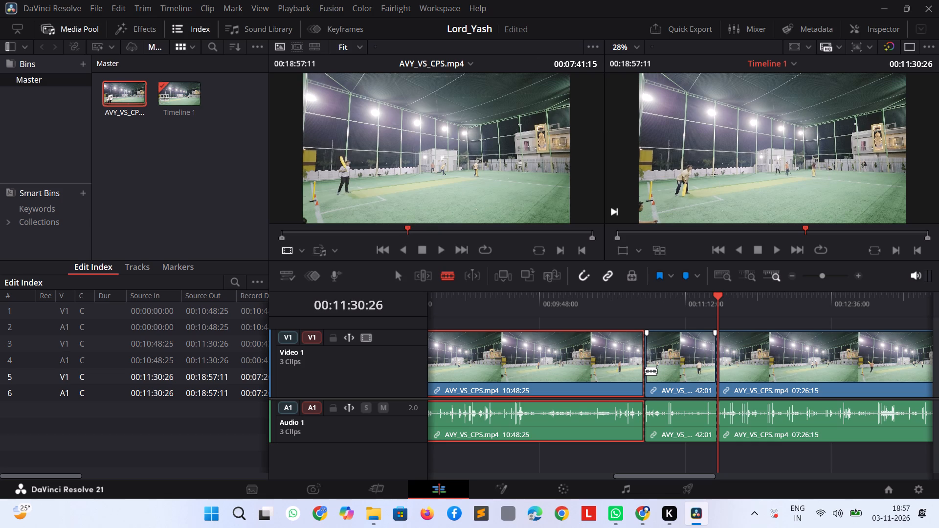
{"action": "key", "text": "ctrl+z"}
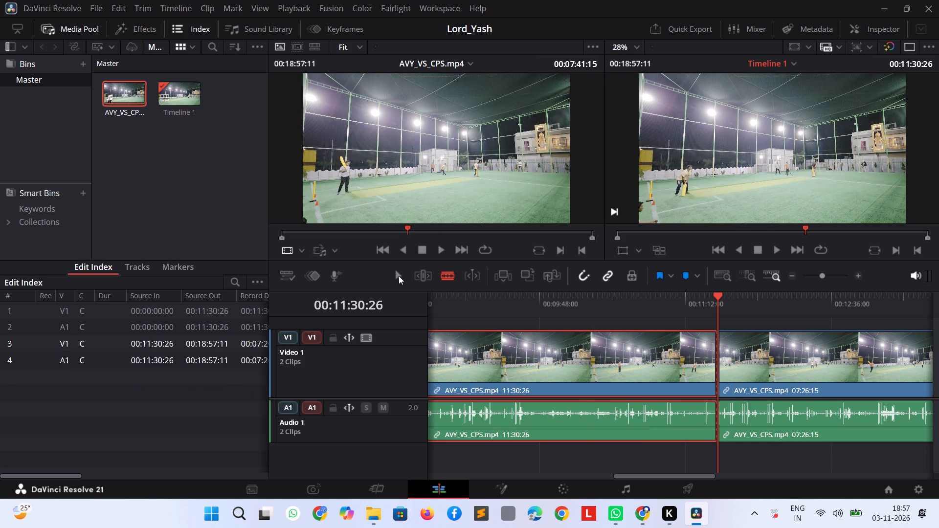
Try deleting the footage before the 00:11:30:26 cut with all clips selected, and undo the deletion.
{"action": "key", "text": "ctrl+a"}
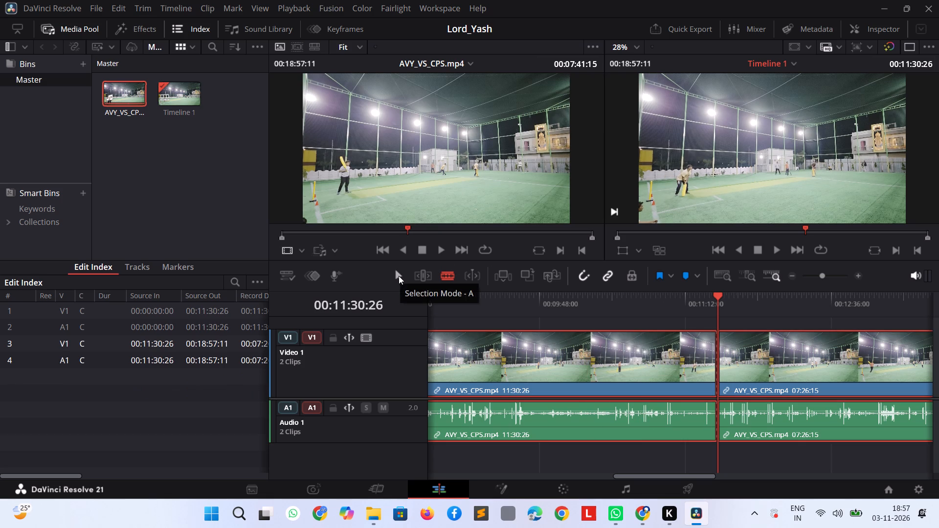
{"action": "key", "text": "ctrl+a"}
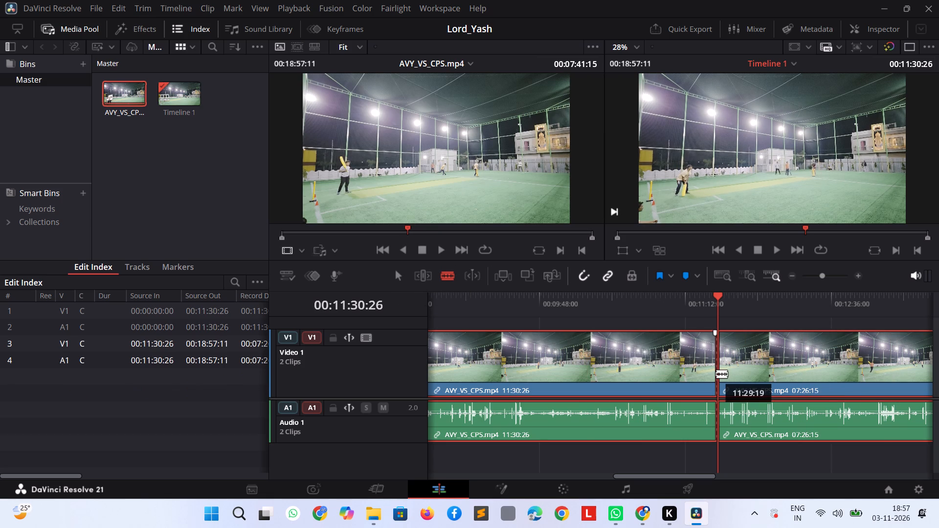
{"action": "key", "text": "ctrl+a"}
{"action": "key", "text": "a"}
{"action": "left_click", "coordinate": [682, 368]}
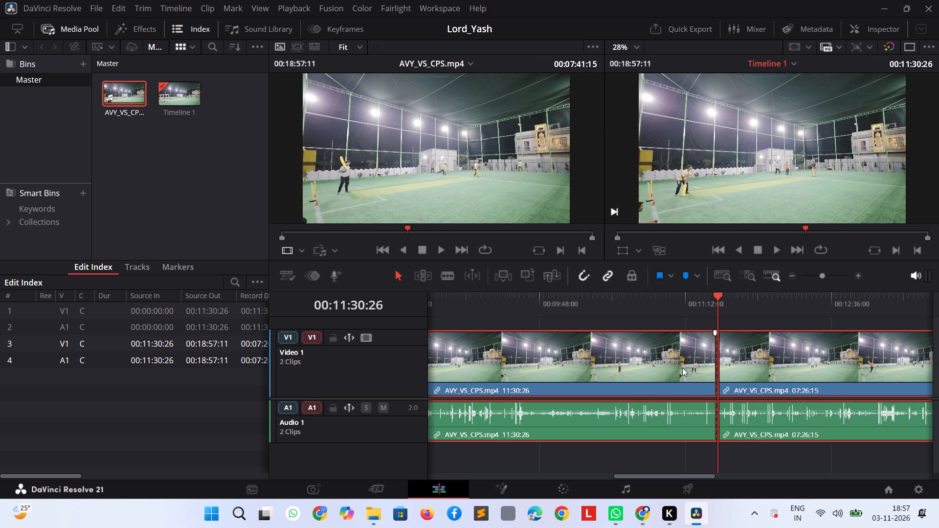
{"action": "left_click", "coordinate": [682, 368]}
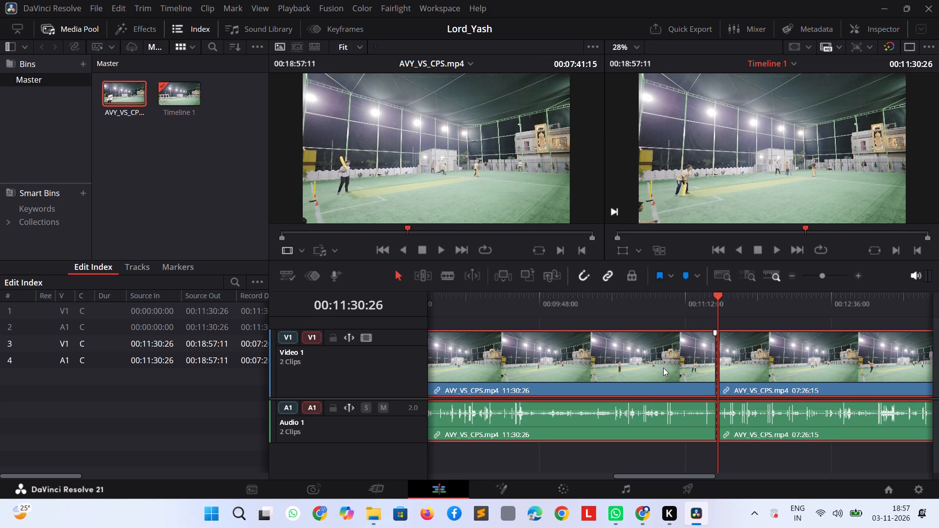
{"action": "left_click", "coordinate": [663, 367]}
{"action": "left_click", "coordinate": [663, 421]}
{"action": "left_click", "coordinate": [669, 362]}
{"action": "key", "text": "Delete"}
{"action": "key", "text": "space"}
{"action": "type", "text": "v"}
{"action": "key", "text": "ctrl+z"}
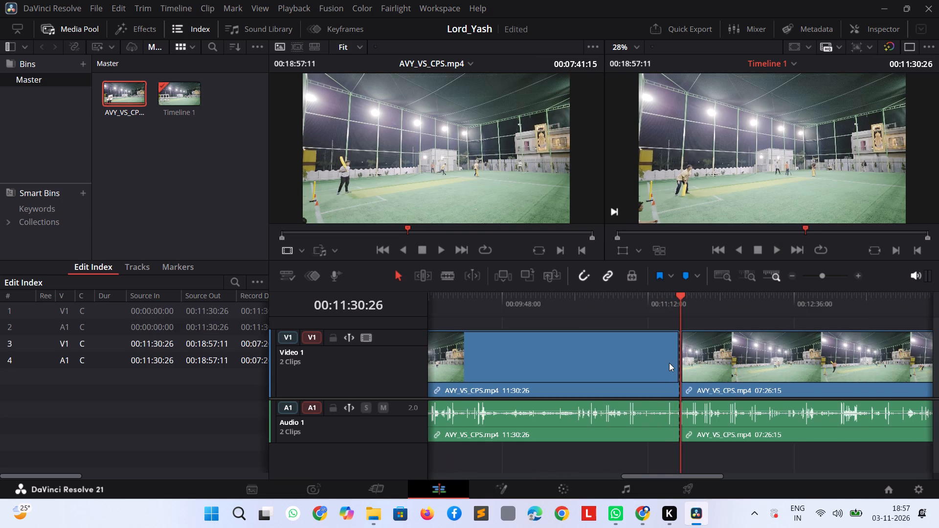
Ripple-delete the first segment, before the 00:11:30:26 cut, together with its linked audio.
{"action": "key", "text": "space"}
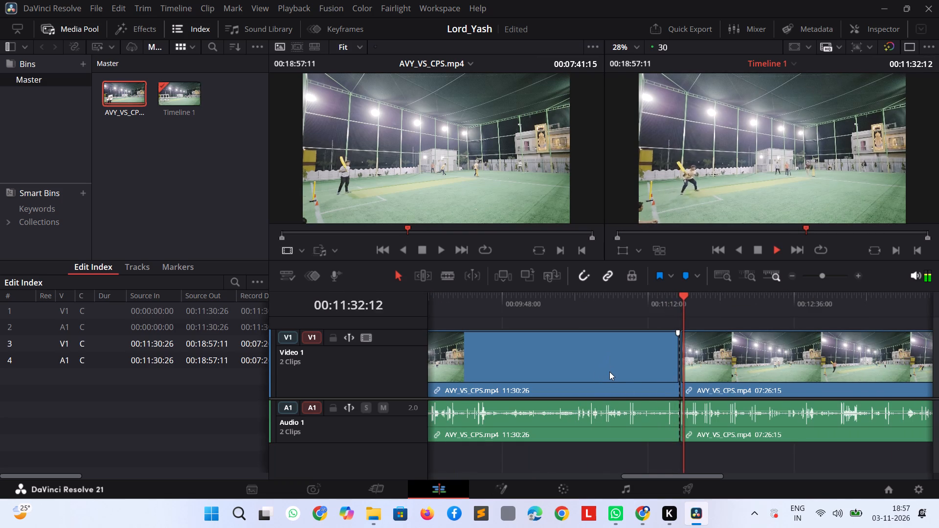
{"action": "key", "text": "space"}
{"action": "left_click", "coordinate": [609, 372]}
{"action": "key", "text": "Delete"}
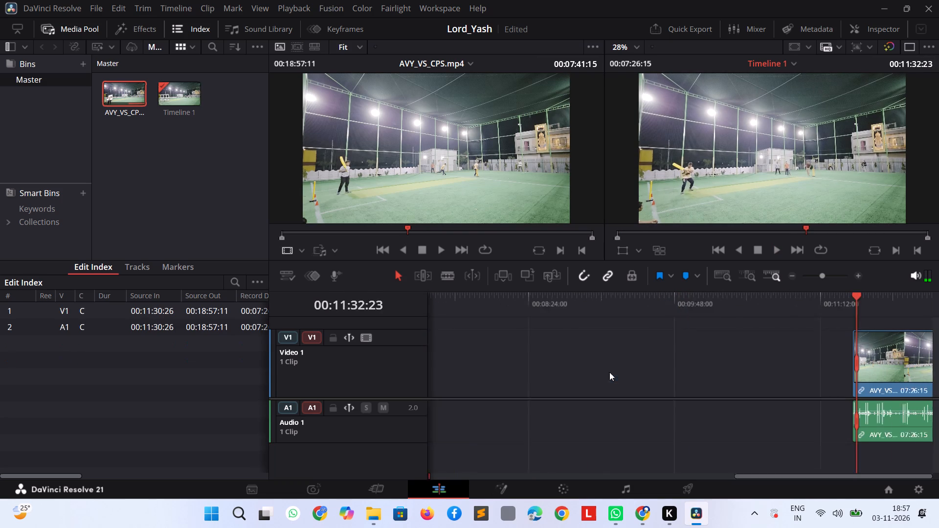
Split the remaining clip and its audio at 00:00:14:17 and ripple-delete the opening segment before the cut.
{"action": "key", "text": "space"}
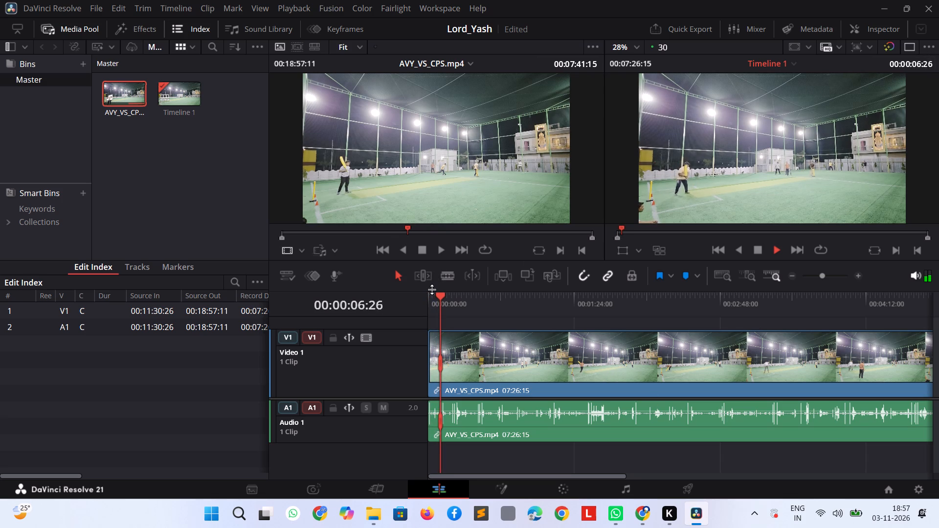
{"action": "key", "text": "space"}
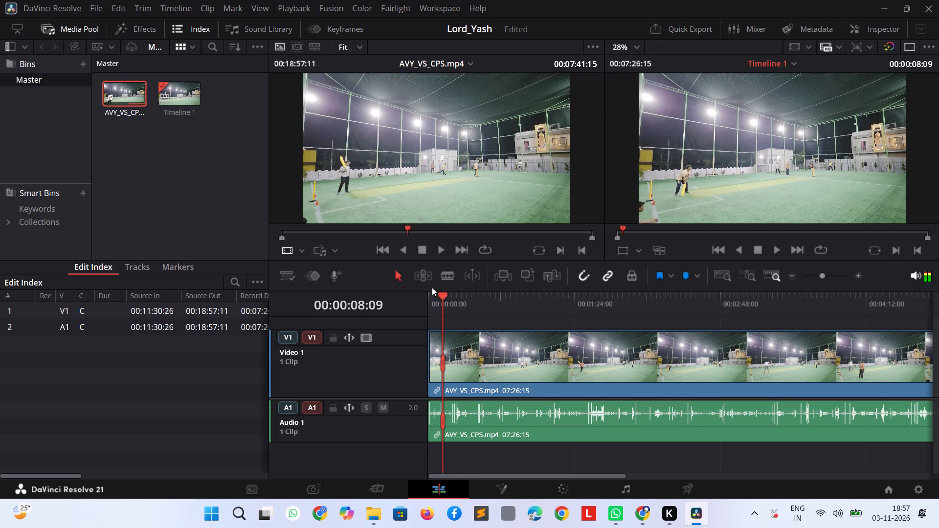
{"action": "key", "text": "space"}
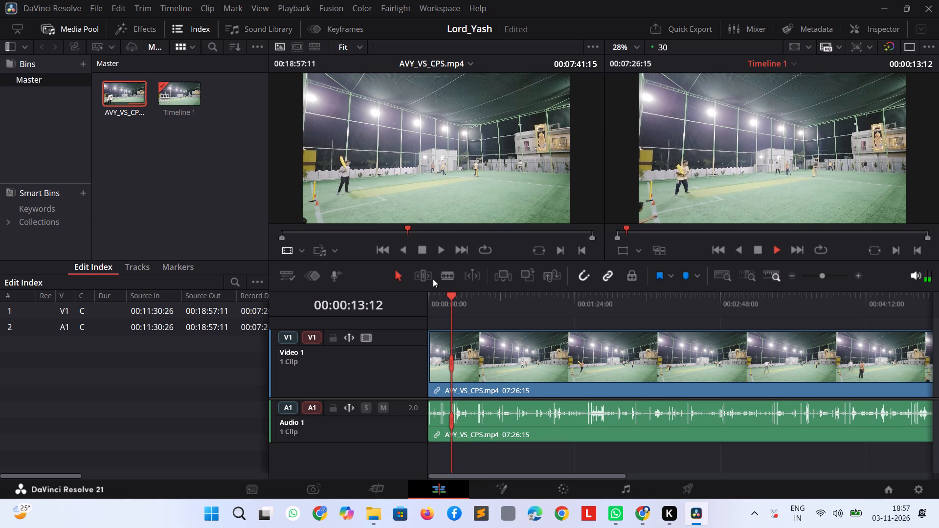
{"action": "key", "text": "space"}
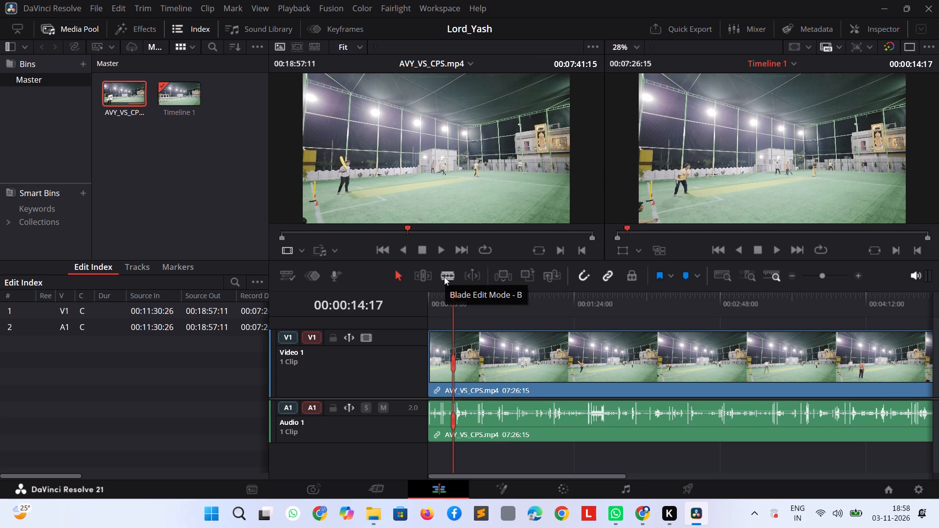
{"action": "key", "text": "ctrl+b"}
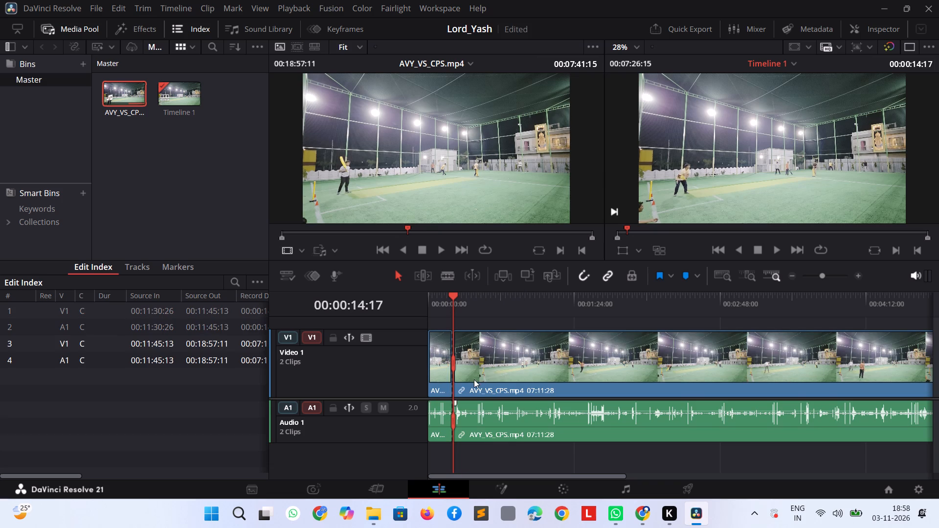
{"action": "left_click", "coordinate": [444, 372]}
{"action": "key", "text": "Delete"}
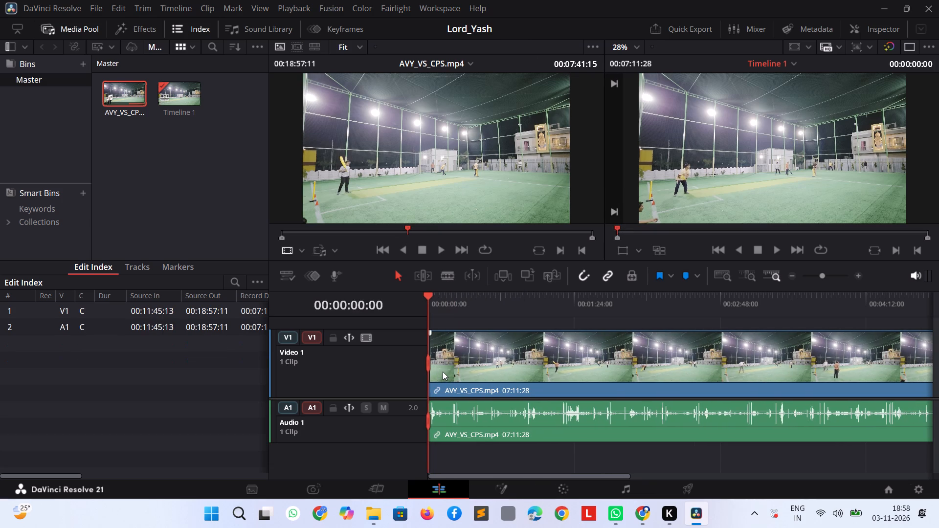
Split the remaining clip and its audio at 00:00:08:28, once the shot has been played.
{"action": "key", "text": "space"}
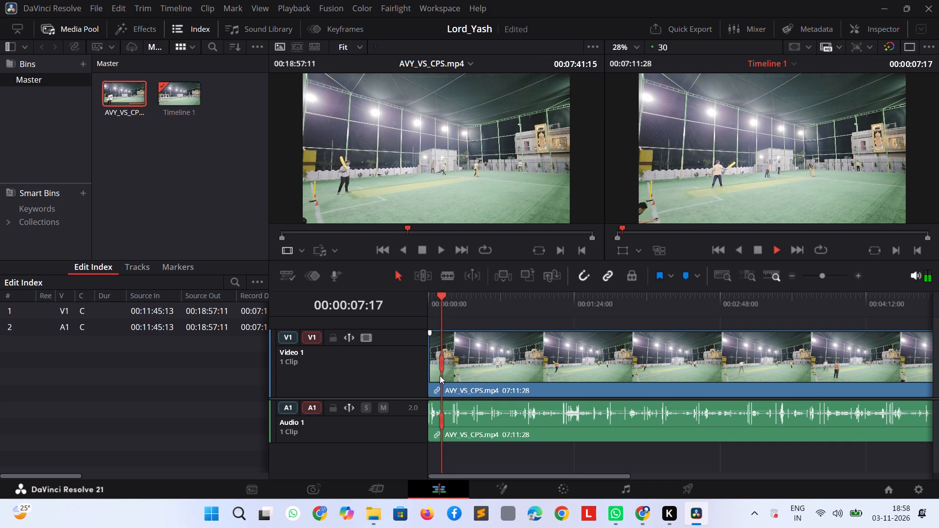
{"action": "key", "text": "space"}
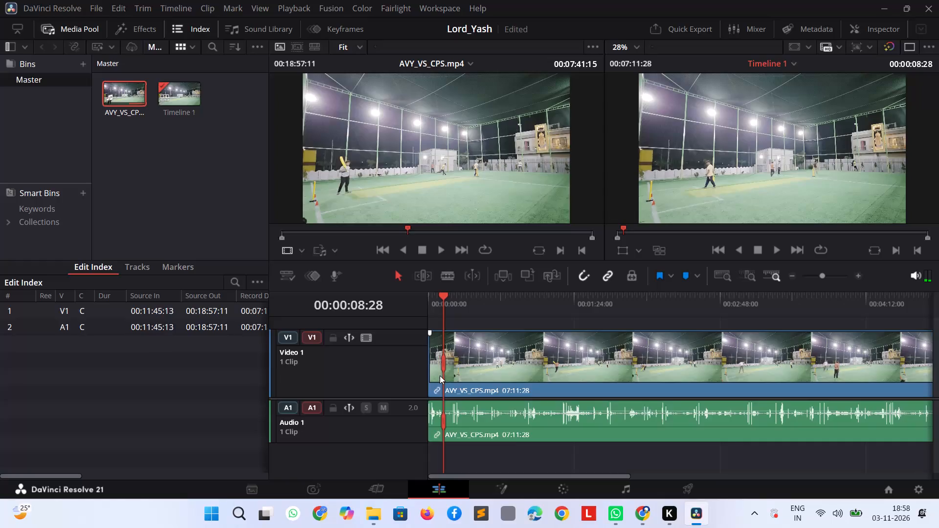
{"action": "key", "text": "ctrl+b"}
Split the remaining clip and its audio at 00:00:14:08 and ripple-delete the segment between the 00:00:08:28 cut and this one.
{"action": "key", "text": "space"}
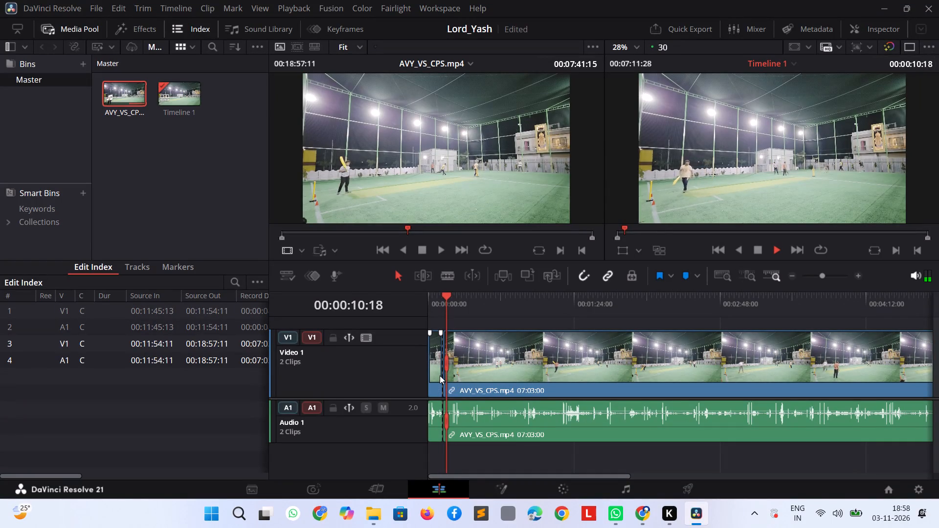
{"action": "scroll", "coordinate": [481, 372], "scroll_direction": "up", "scroll_amount": 4, "text": "ctrl"}
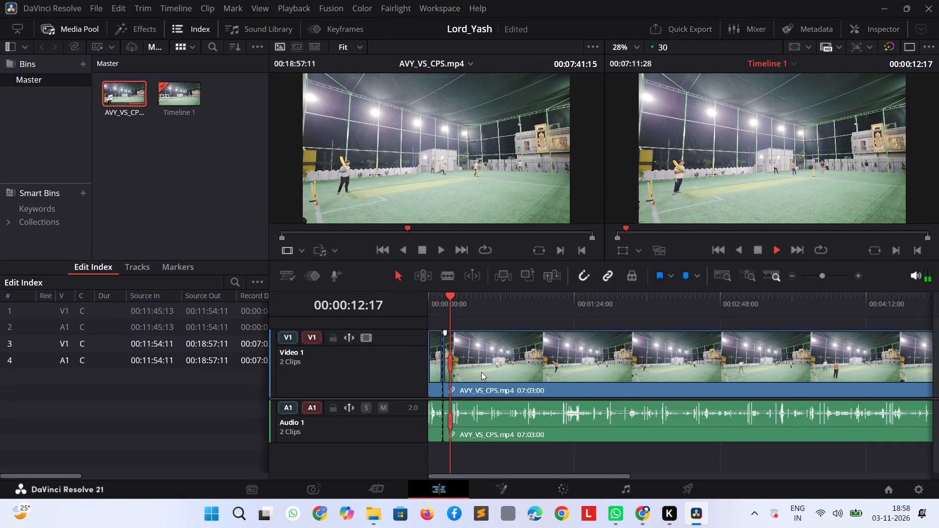
{"action": "scroll", "coordinate": [504, 397], "scroll_direction": "up", "scroll_amount": 3, "text": "ctrl"}
{"action": "scroll", "coordinate": [499, 313], "scroll_direction": "up", "scroll_amount": 4}
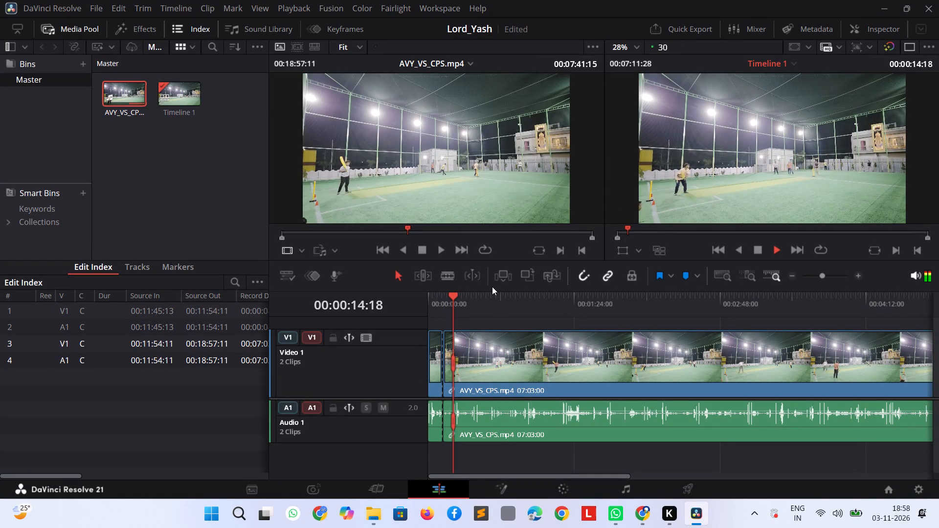
{"action": "scroll", "coordinate": [489, 293], "scroll_direction": "up", "scroll_amount": 4}
{"action": "key", "text": "space"}
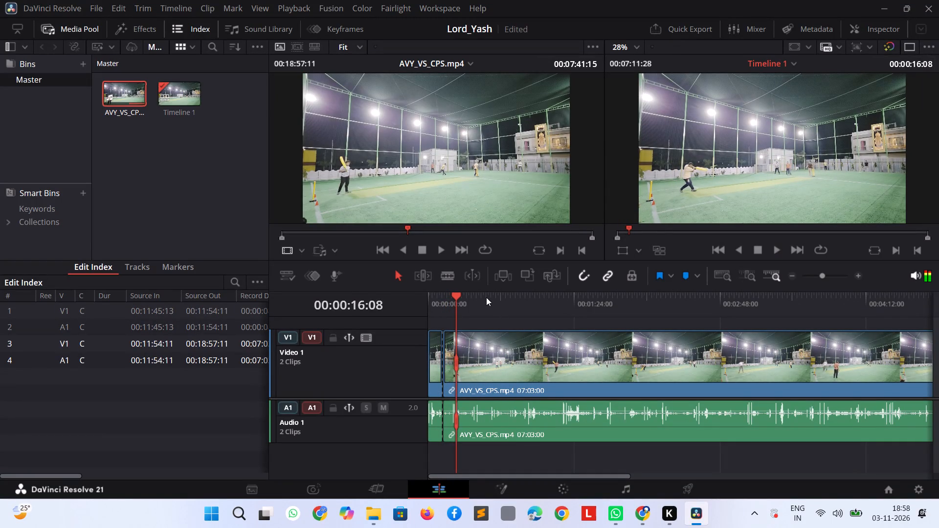
{"action": "key", "text": "shift+Left"}
{"action": "key", "text": "shift+Left"}
{"action": "key", "text": "shift+Left"}
{"action": "key", "text": "space"}
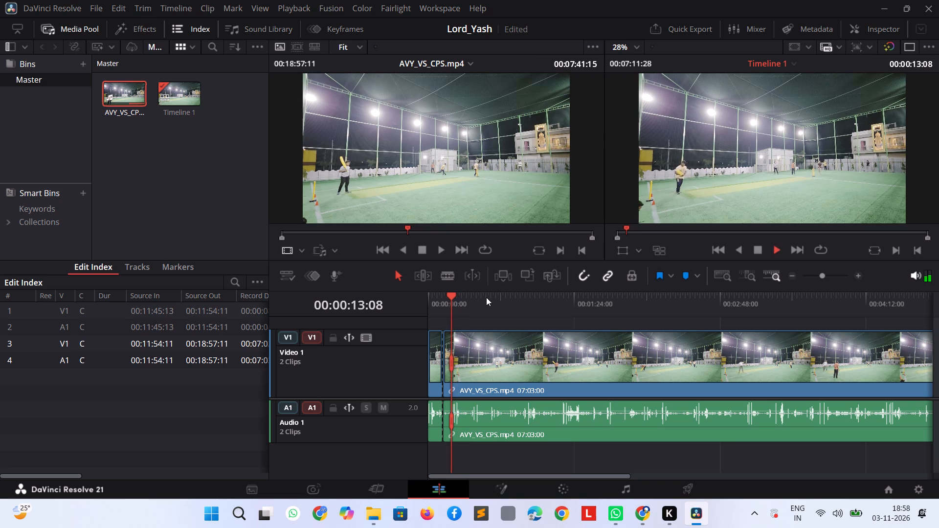
{"action": "key", "text": "space"}
{"action": "key", "text": "ctrl+b"}
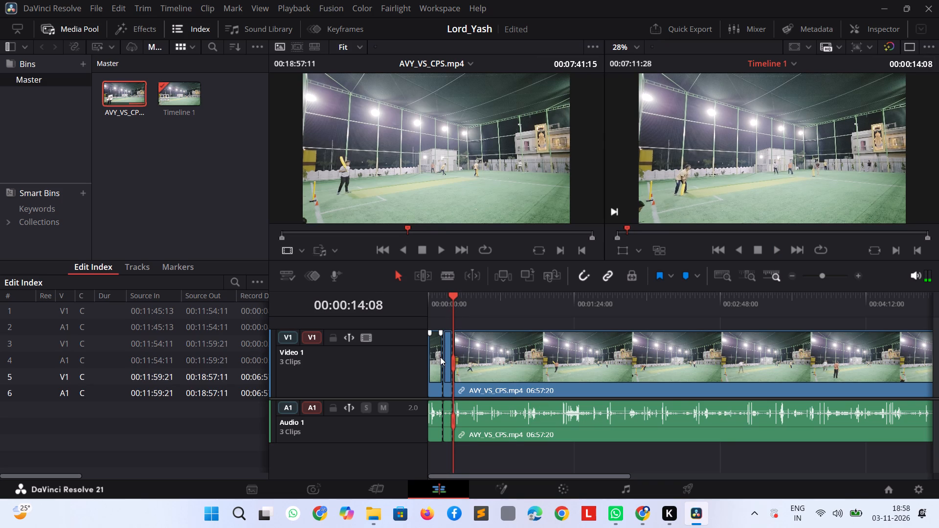
{"action": "left_click", "coordinate": [450, 363]}
{"action": "key", "text": "Delete"}
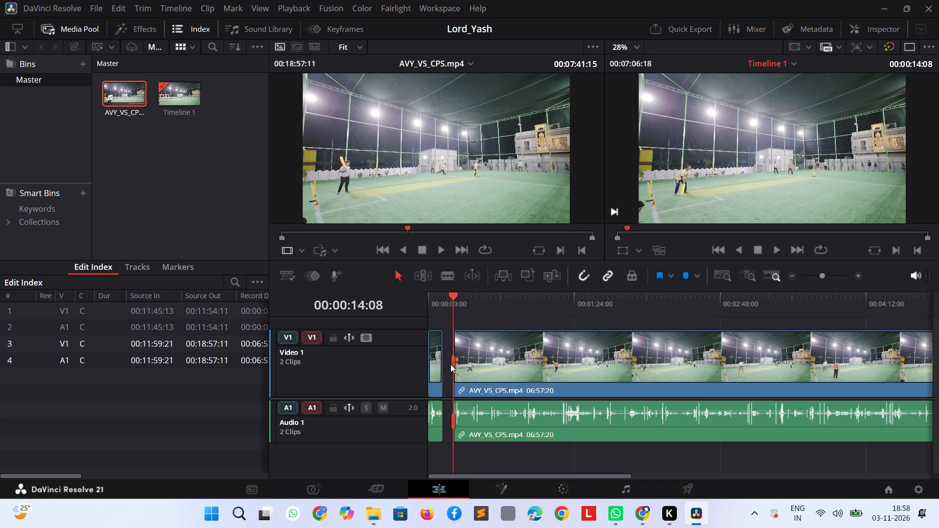
Play the next shot from 00:00:08:28 with the timeline shown in more detail, and split the clip and its audio at 00:00:14:20.
{"action": "scroll", "coordinate": [729, 271], "scroll_direction": "up", "scroll_amount": 2, "text": "ctrl"}
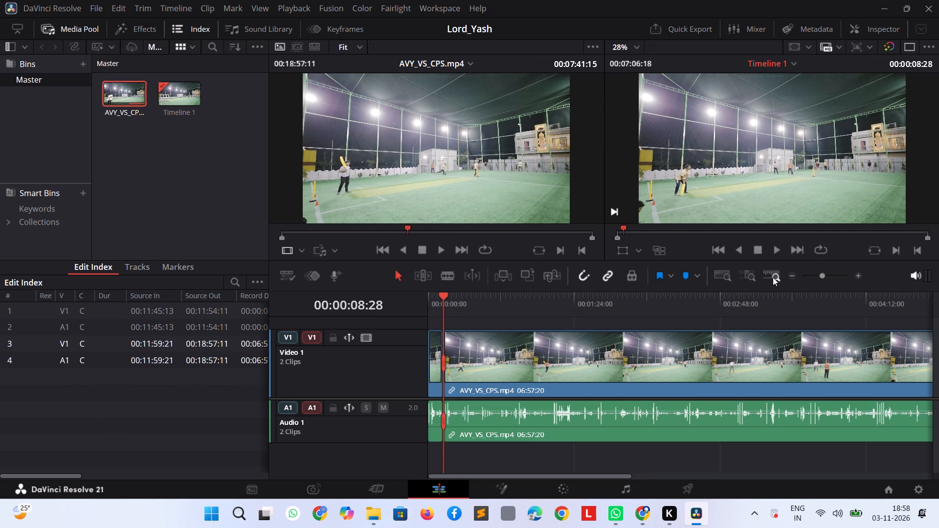
{"action": "left_click", "coordinate": [747, 273]}
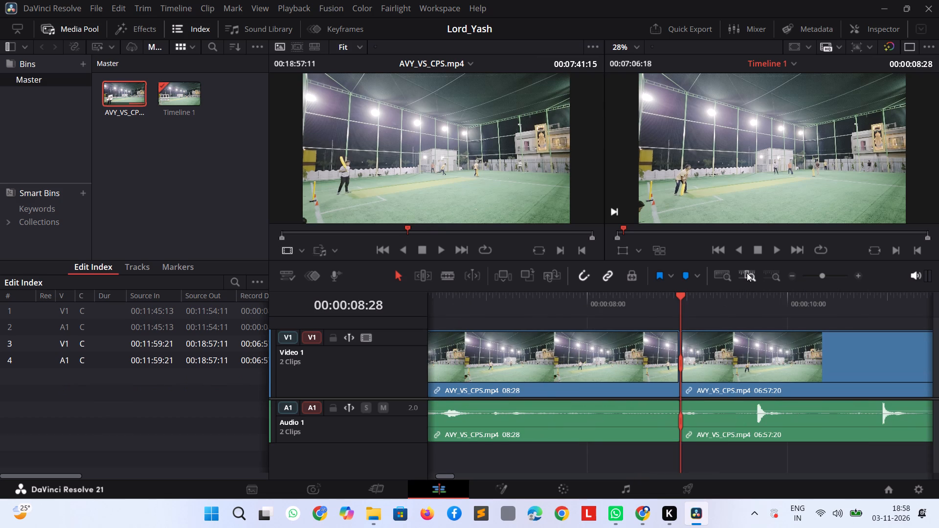
{"action": "left_click", "coordinate": [773, 273]}
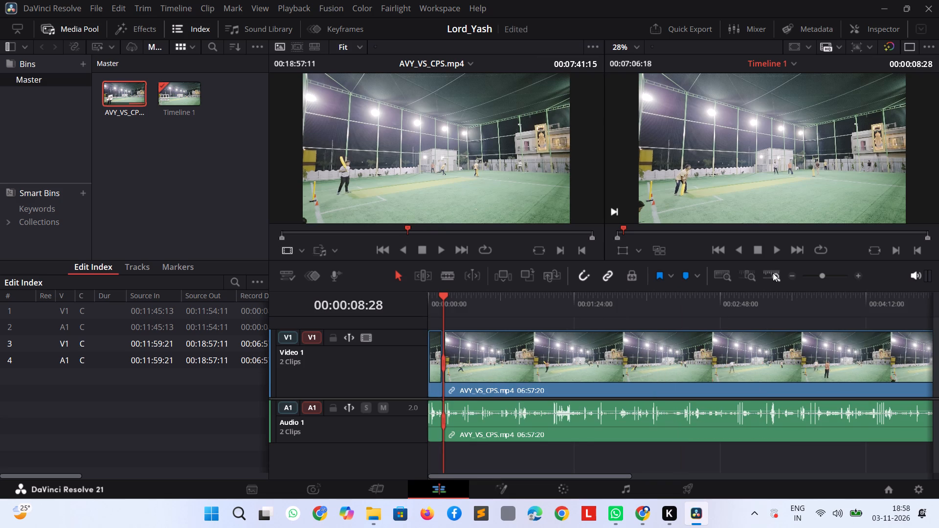
{"action": "left_click", "coordinate": [773, 273]}
{"action": "left_click", "coordinate": [773, 273]}
{"action": "left_click_drag", "start_coordinate": [823, 274], "coordinate": [827, 281]}
{"action": "key", "text": "space"}
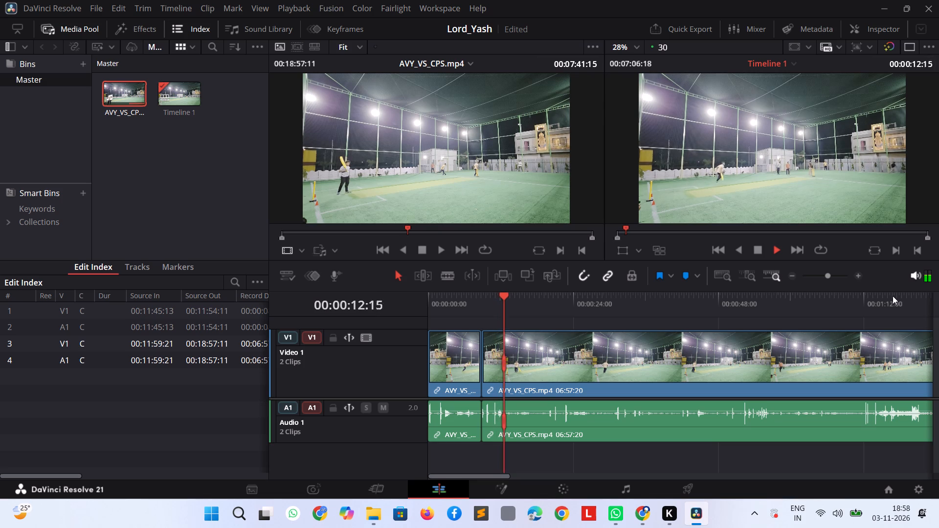
{"action": "key", "text": "space"}
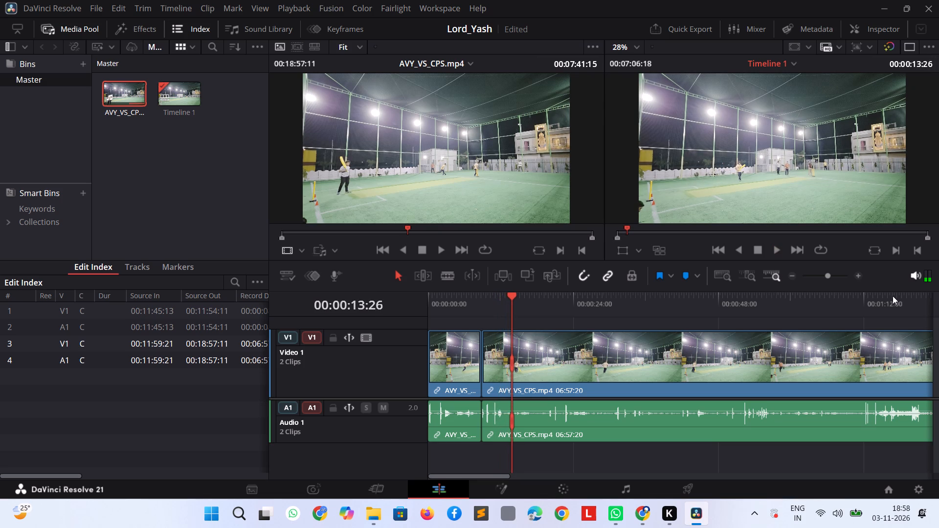
{"action": "key", "text": "space"}
{"action": "key", "text": "space"}
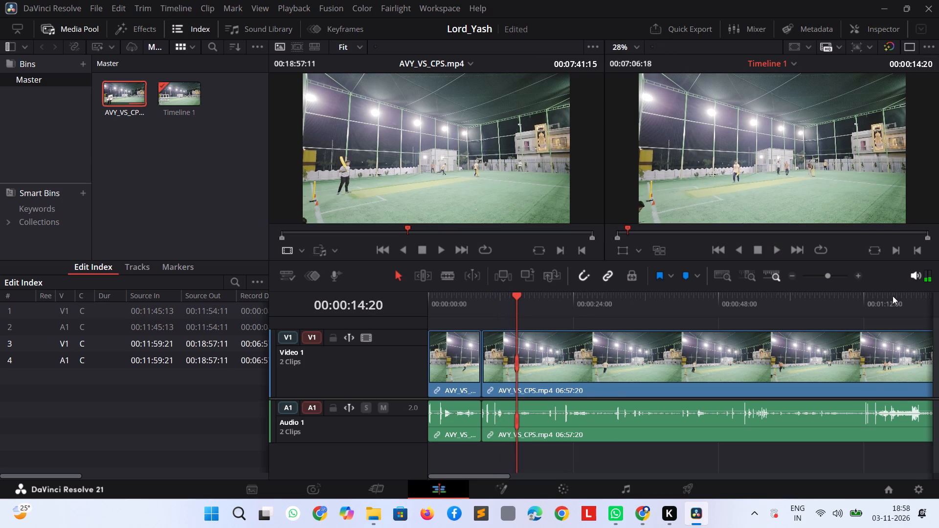
{"action": "key", "text": "ctrl+b"}
Split the remaining clip and its audio at 00:00:21:14 and ripple-delete the segment between the 00:00:14:20 cut and this one.
{"action": "key", "text": "space"}
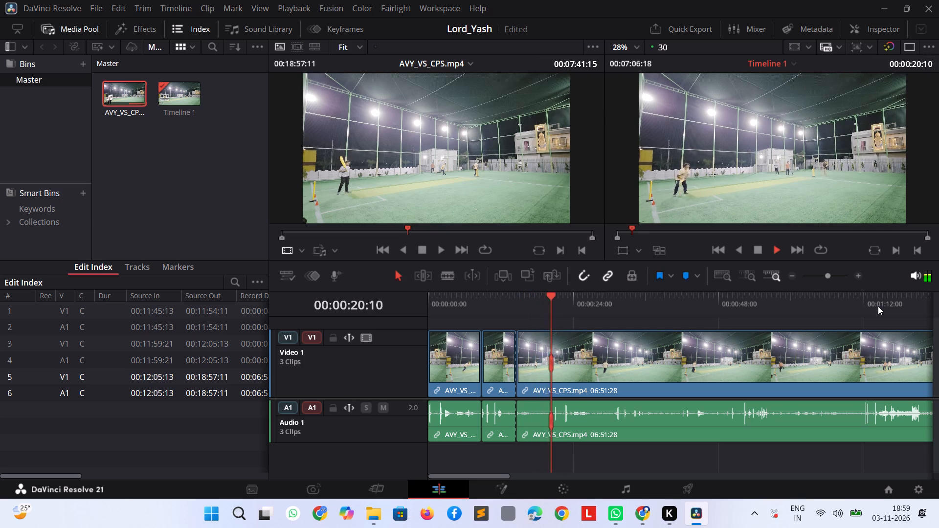
{"action": "key", "text": "space"}
{"action": "key", "text": "space"}
{"action": "key", "text": "space"}
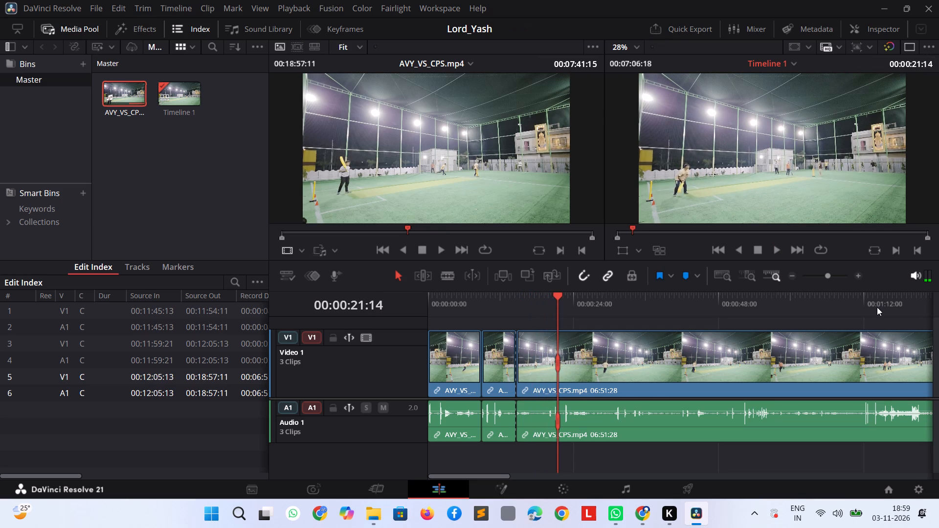
{"action": "key", "text": "ctrl+b"}
{"action": "left_click", "coordinate": [548, 351]}
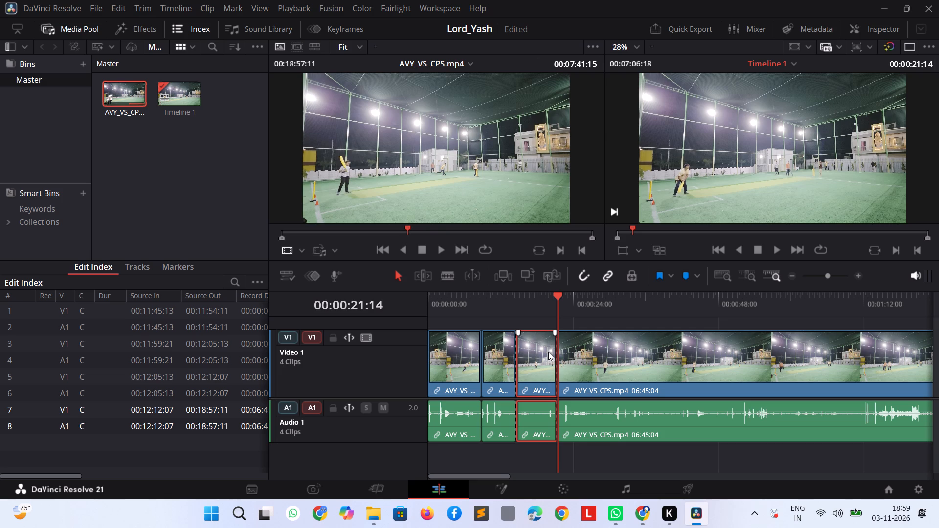
{"action": "key", "text": "Delete"}
Split the remaining clip and its audio at 00:00:25:16 and ripple-delete the segment between the 00:00:14:20 cut and this one.
{"action": "key", "text": "space"}
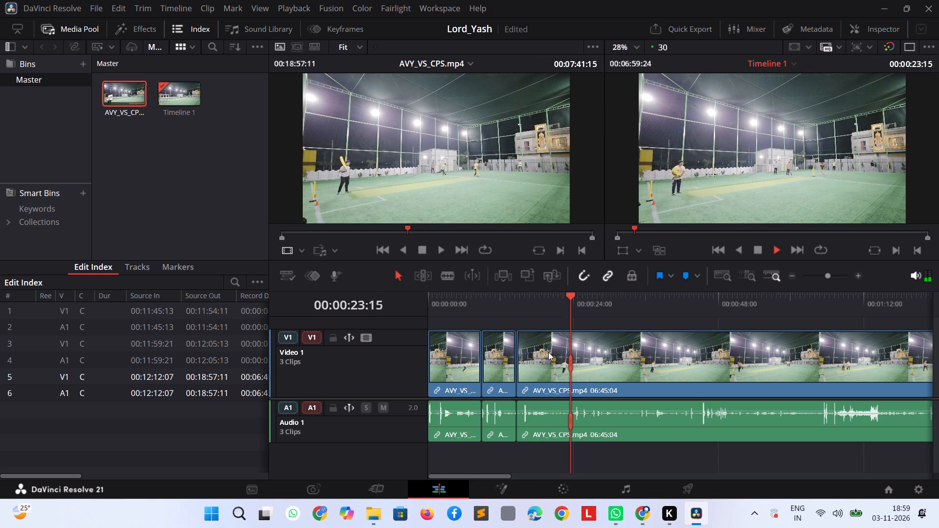
{"action": "key", "text": "space"}
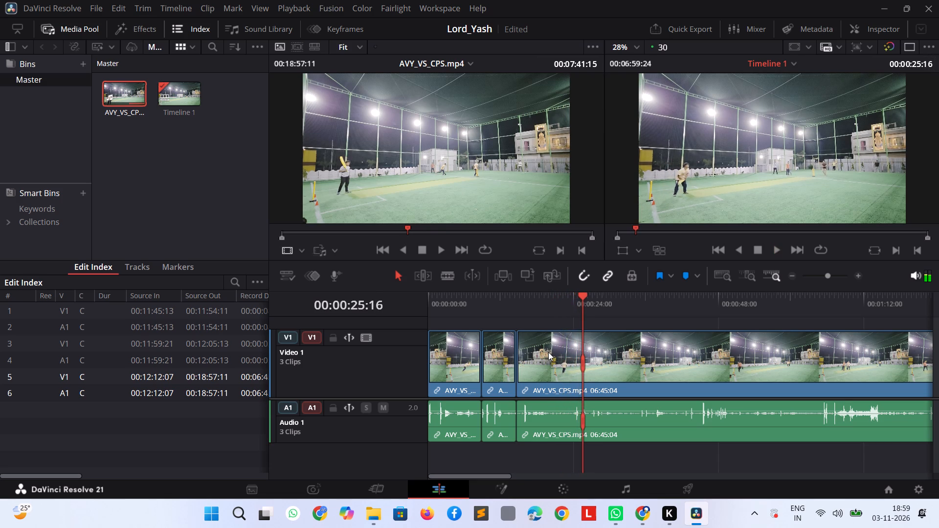
{"action": "key", "text": "ctrl+b"}
{"action": "left_click", "coordinate": [548, 352]}
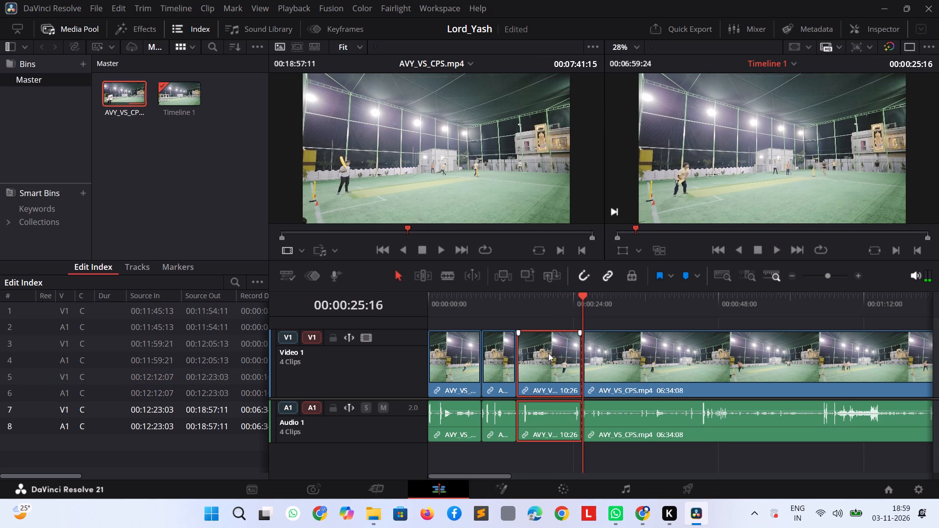
{"action": "key", "text": "Delete"}
Split the remaining clip and its audio at source time 00:12:27:03, once the shot has been played.
{"action": "key", "text": "space"}
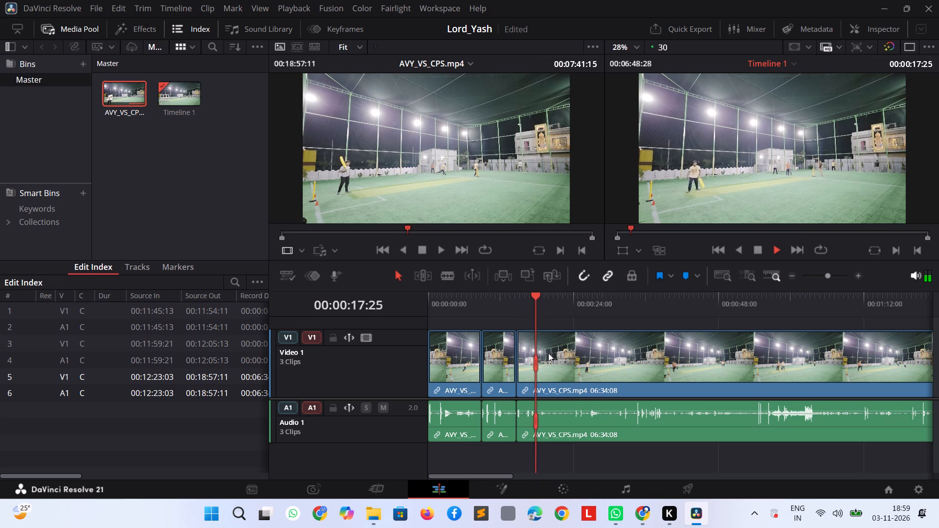
{"action": "key", "text": "space"}
{"action": "key", "text": "ctrl+b"}
Split the remaining clip and its audio at 00:00:25:09 and ripple-delete the segment between the previous cut and this one.
{"action": "key", "text": "space"}
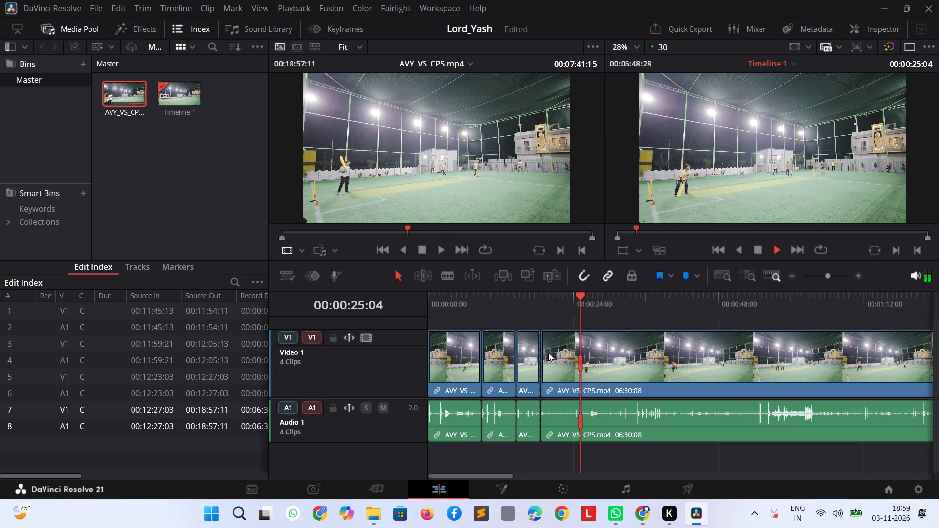
{"action": "key", "text": "space"}
{"action": "key", "text": "ctrl+b"}
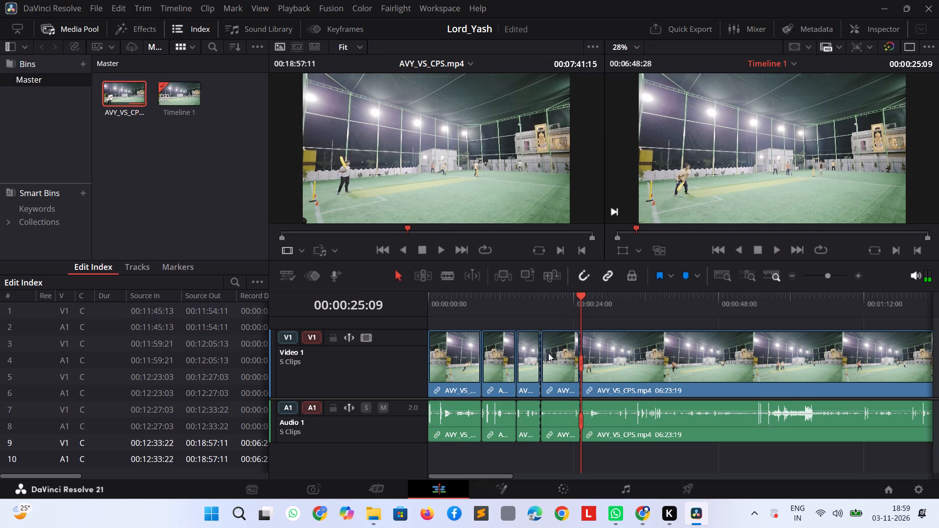
{"action": "left_click", "coordinate": [548, 353]}
{"action": "left_click", "coordinate": [547, 354]}
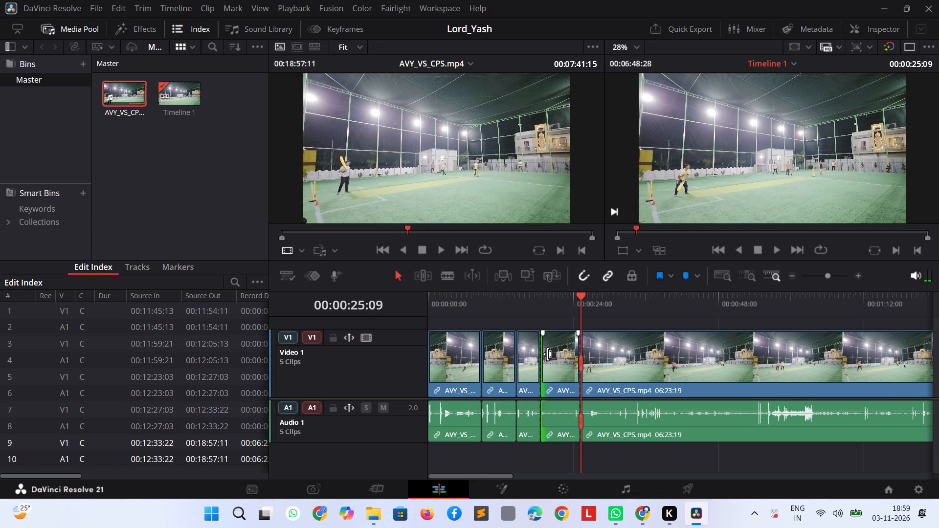
{"action": "left_click", "coordinate": [552, 368]}
{"action": "key", "text": "Delete"}
Split the last clip and its audio at 00:00:25:16 and ripple-delete the segment directly before this cut.
{"action": "key", "text": "space"}
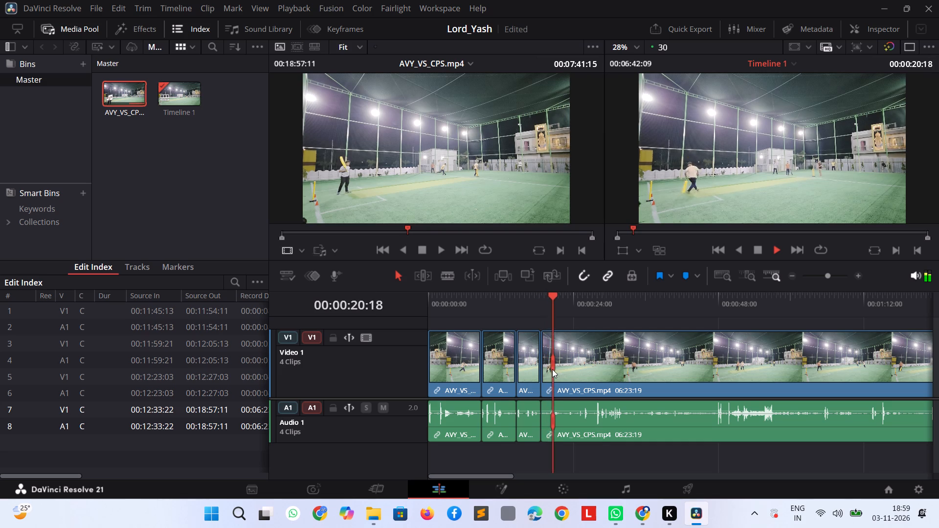
{"action": "key", "text": "space"}
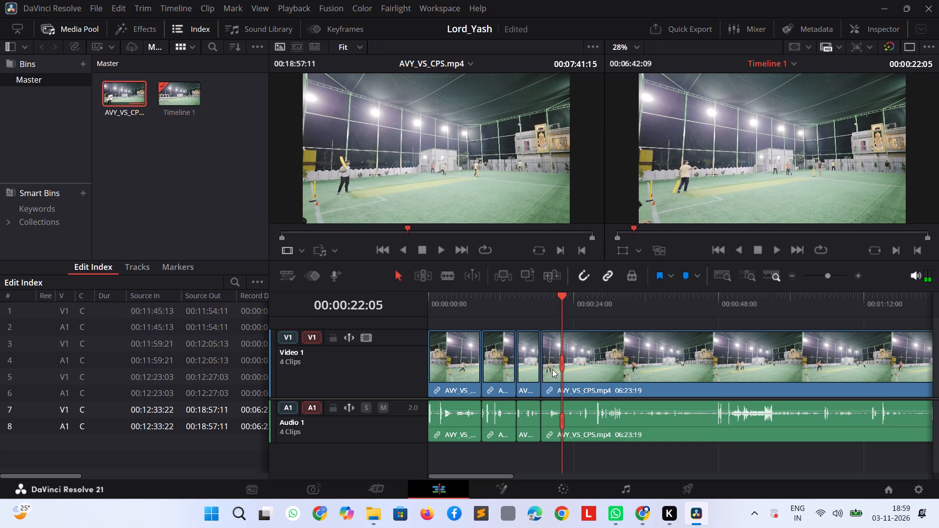
{"action": "key", "text": "space"}
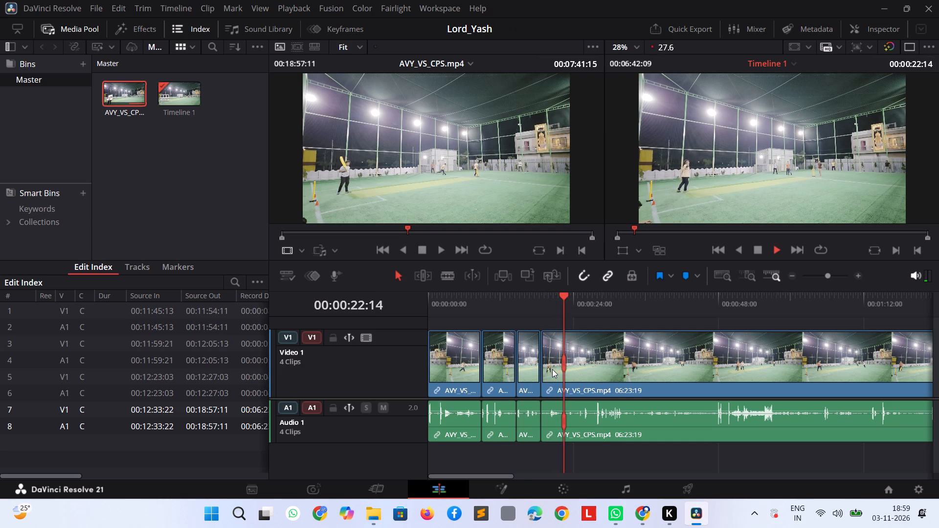
{"action": "left_click", "coordinate": [552, 370]}
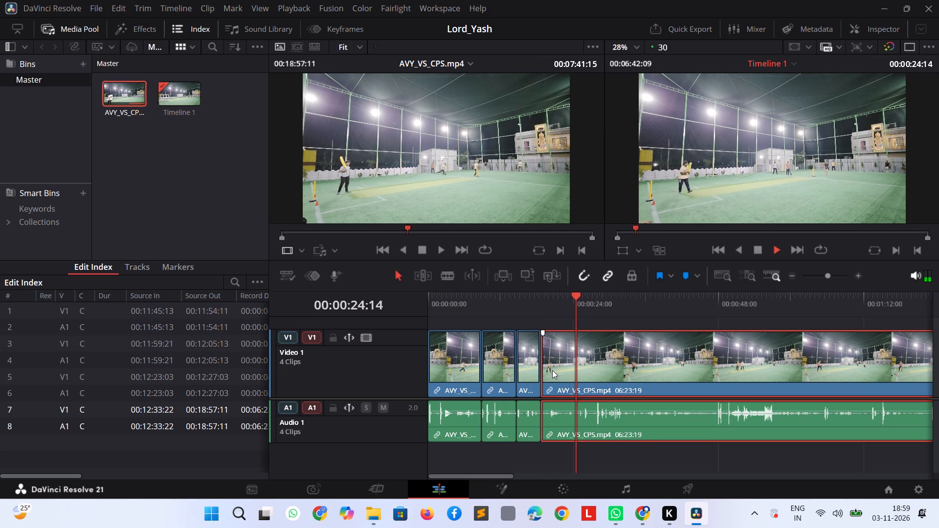
{"action": "key", "text": "space"}
{"action": "key", "text": "ctrl+b"}
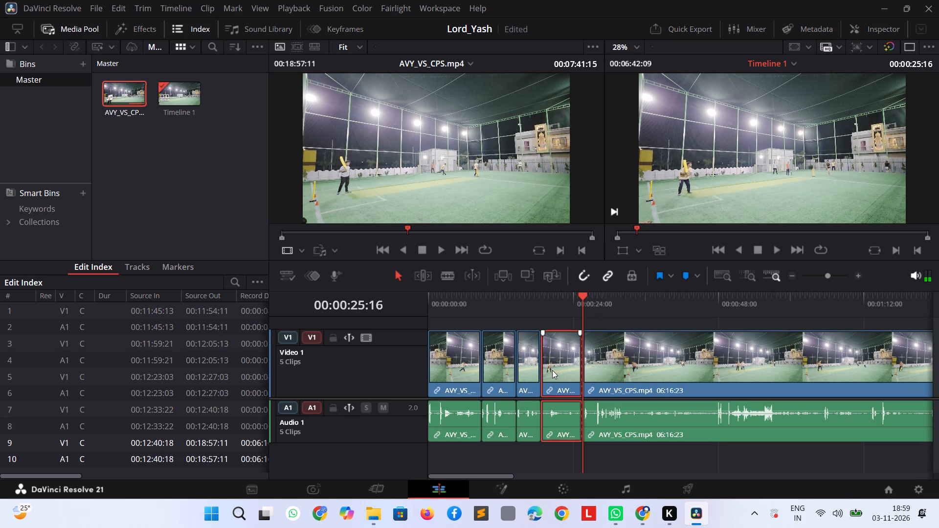
{"action": "left_click", "coordinate": [552, 370]}
{"action": "key", "text": "Delete"}
Split the last clip and its audio at 00:01:38:18, as the next delivery begins, and ripple-delete the segment directly before this cut.
{"action": "key", "text": "space"}
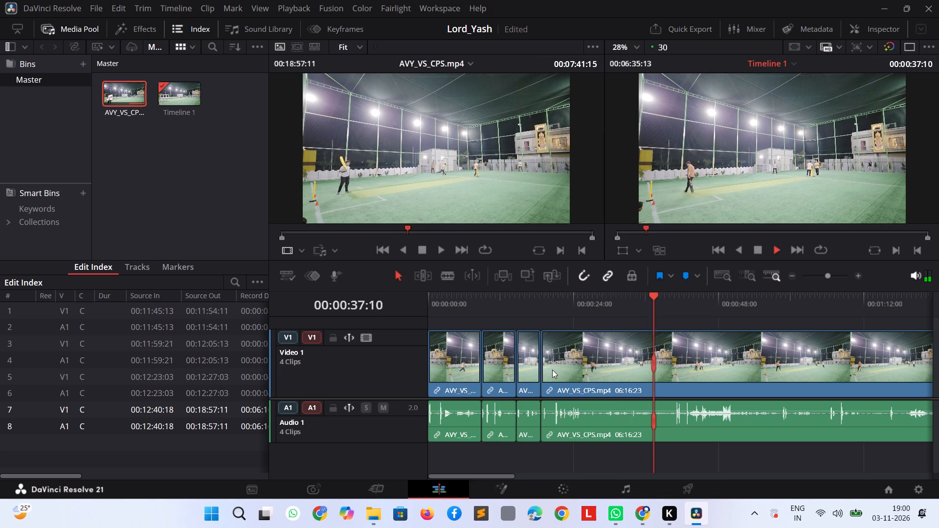
{"action": "left_click", "coordinate": [552, 369]}
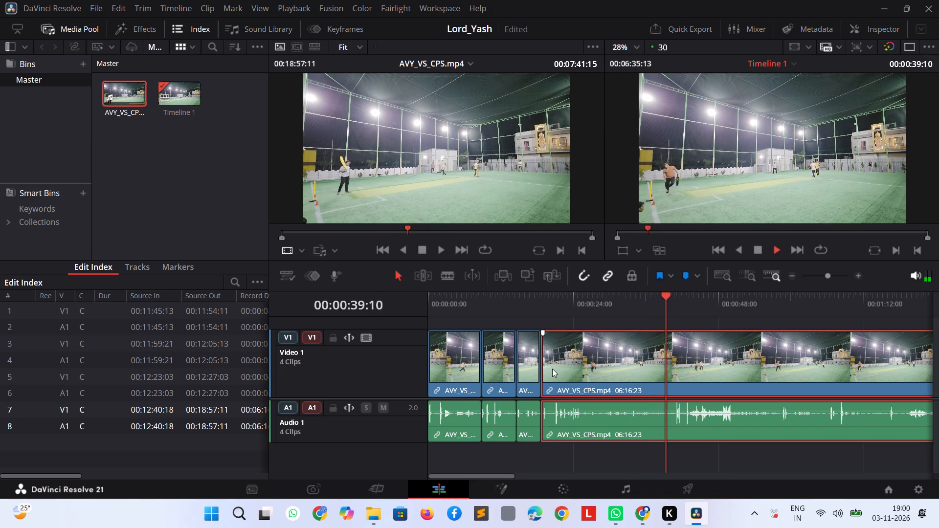
{"action": "key", "text": "space"}
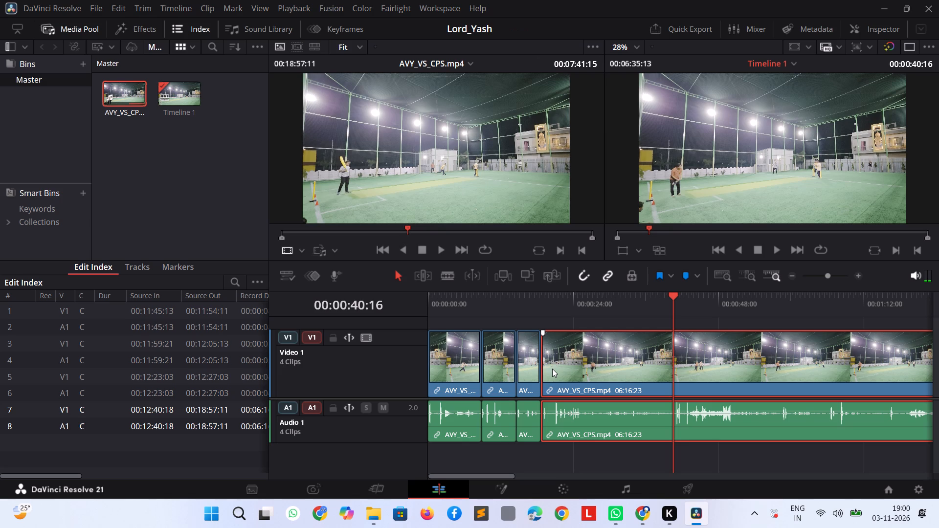
{"action": "key", "text": "shift+Right"}
{"action": "key", "text": "shift+Right"}
{"action": "key", "text": "shift+Right"}
{"action": "key", "text": "shift+Right"}
{"action": "key", "text": "shift+Right"}
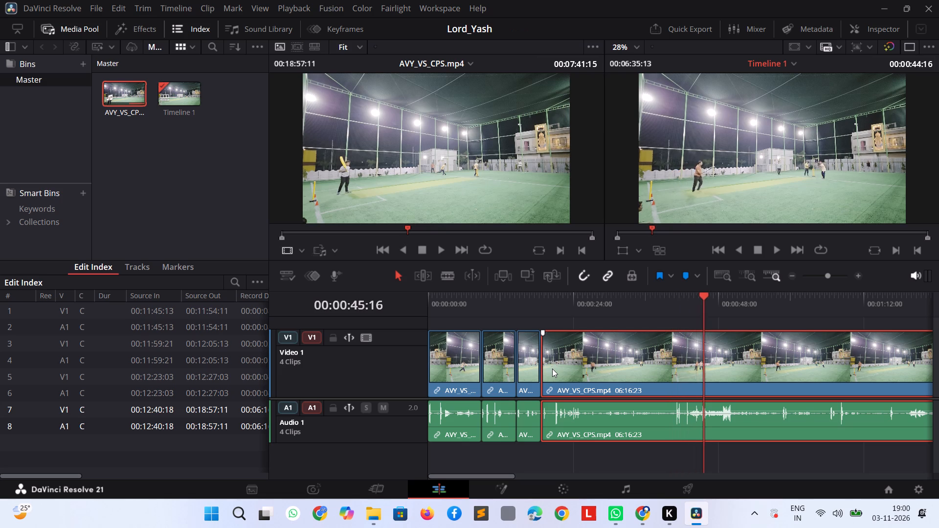
{"action": "key", "text": "shift+Right"}
{"action": "key", "text": "shift+Right"}
{"action": "key", "text": "shift+Right"}
{"action": "key", "text": "shift+Right"}
{"action": "key", "text": "shift+Right"}
{"action": "key", "text": "shift+Right"}
{"action": "key", "text": "shift+Right"}
{"action": "key", "text": "shift+Right"}
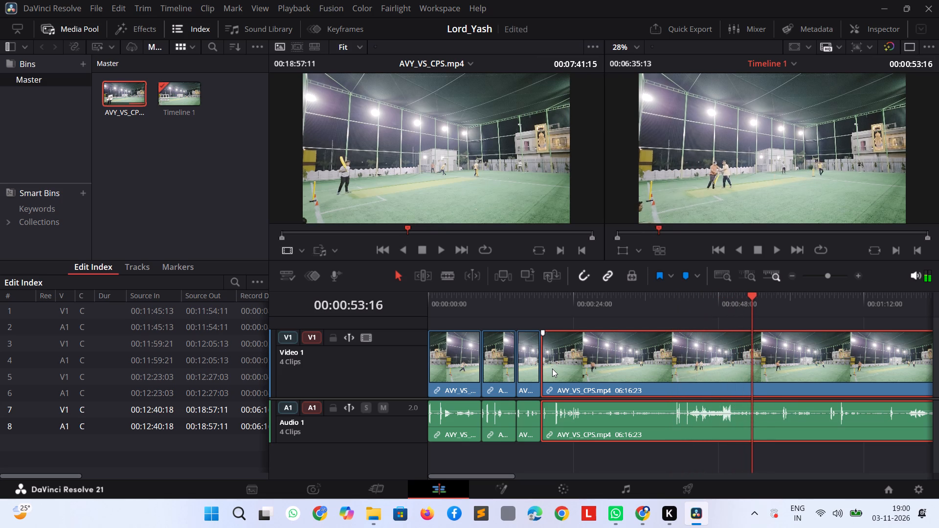
{"action": "key", "text": "shift+Right"}
{"action": "key", "text": "shift+Right"}
{"action": "key", "text": "shift+Right"}
{"action": "key", "text": "shift+Right"}
{"action": "key", "text": "shift+Right"}
{"action": "key", "text": "shift+Right"}
{"action": "key", "text": "shift+Right"}
{"action": "key", "text": "shift+Right"}
{"action": "key", "text": "shift+Right"}
{"action": "key", "text": "shift+Right"}
{"action": "key", "text": "shift+Right"}
{"action": "key", "text": "shift+Right"}
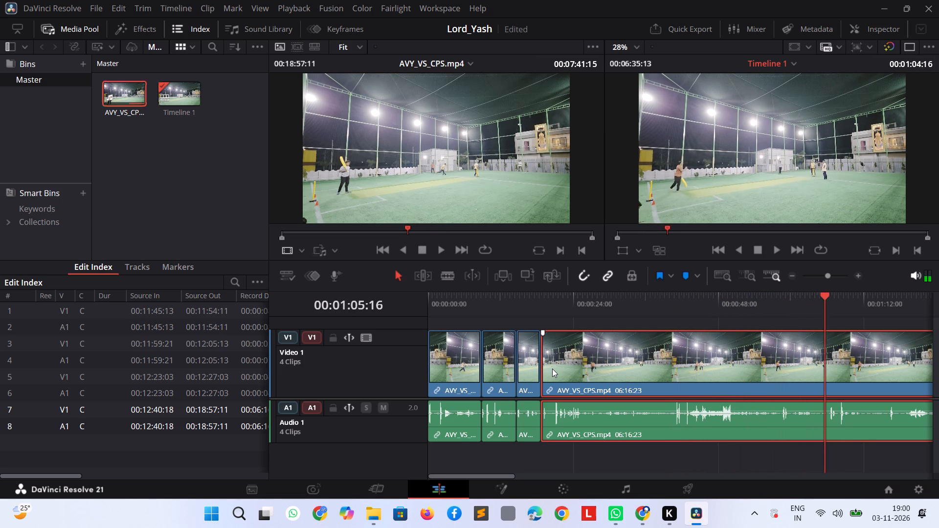
{"action": "key", "text": "shift+Right"}
{"action": "key", "text": "shift+Right"}
{"action": "key", "text": "shift+Right"}
{"action": "key", "text": "shift+Right"}
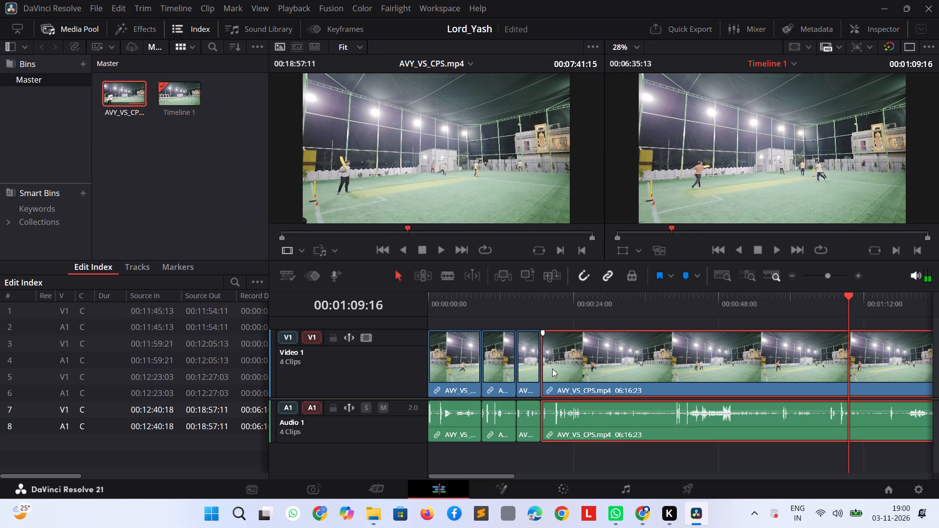
{"action": "key", "text": "shift+Right"}
{"action": "key", "text": "shift+Right"}
{"action": "key", "text": "shift+Right"}
{"action": "key", "text": "shift+Right"}
{"action": "key", "text": "shift+Right"}
{"action": "key", "text": "shift+Right"}
{"action": "key", "text": "shift+Right"}
{"action": "key", "text": "shift+Right"}
{"action": "key", "text": "shift+Right"}
{"action": "key", "text": "shift+Right"}
{"action": "key", "text": "shift+Right"}
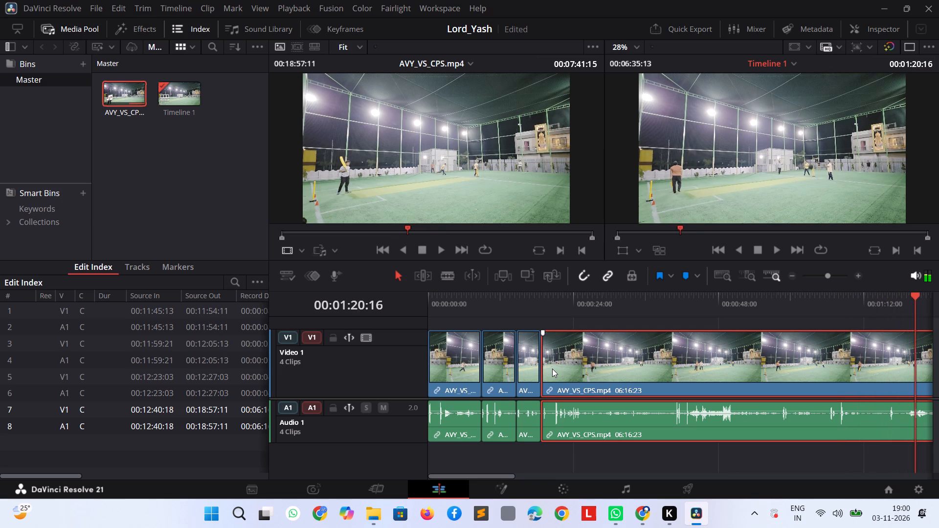
{"action": "key", "text": "shift+Right"}
{"action": "key", "text": "shift+Right"}
{"action": "key", "text": "shift+Right"}
{"action": "key", "text": "shift+Right"}
{"action": "key", "text": "shift+Right"}
{"action": "key", "text": "shift+Right"}
{"action": "key", "text": "shift+Right"}
{"action": "key", "text": "shift+Right"}
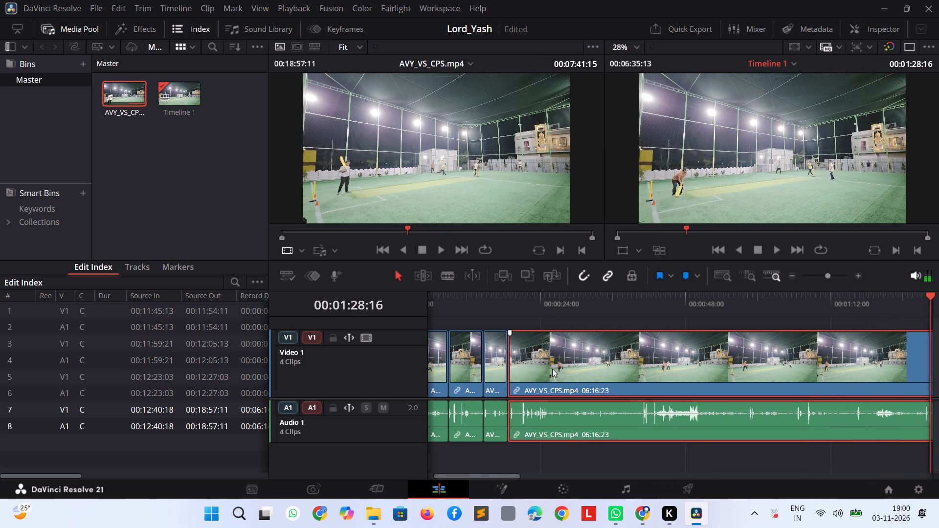
{"action": "key", "text": "shift+Right"}
{"action": "key", "text": "shift+Right"}
{"action": "key", "text": "shift+Right"}
{"action": "key", "text": "shift+Right"}
{"action": "key", "text": "shift+Right"}
{"action": "key", "text": "shift+Right"}
{"action": "key", "text": "space"}
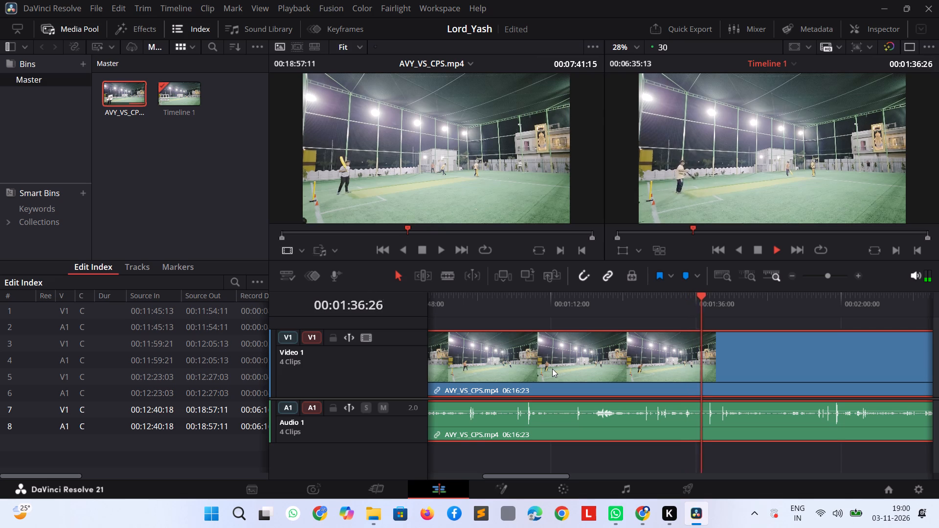
{"action": "key", "text": "space"}
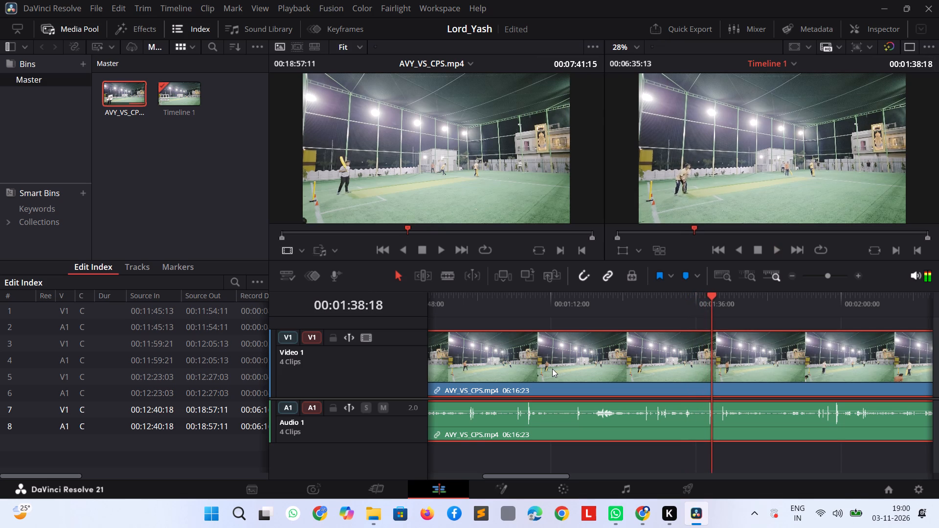
{"action": "key", "text": "ctrl+b"}
{"action": "left_click", "coordinate": [552, 368]}
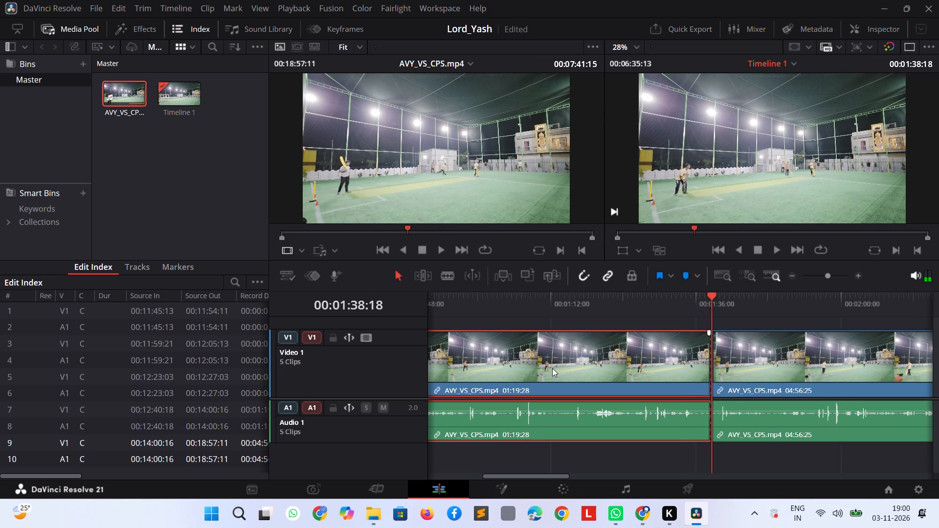
{"action": "key", "text": "Delete"}
Split the last clip and its audio at 00:00:23:26, once the shot has been played.
{"action": "key", "text": "space"}
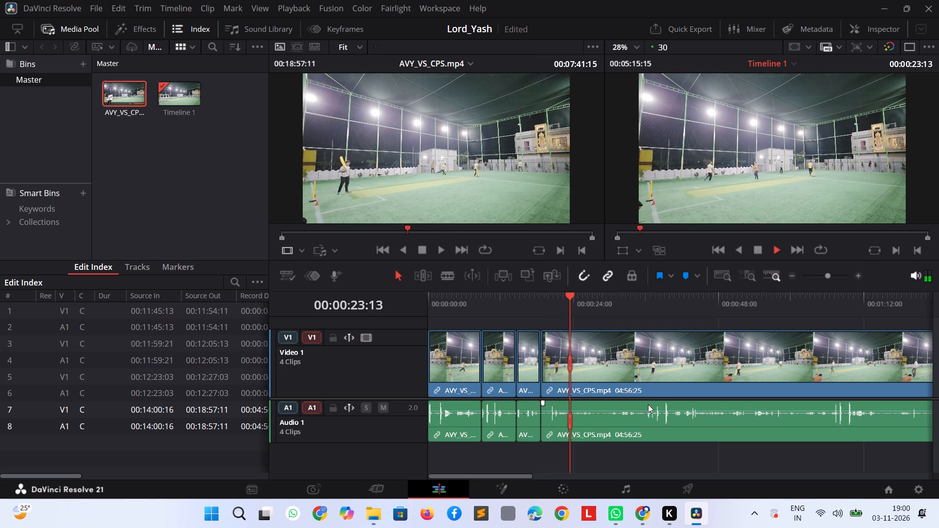
{"action": "key", "text": "space"}
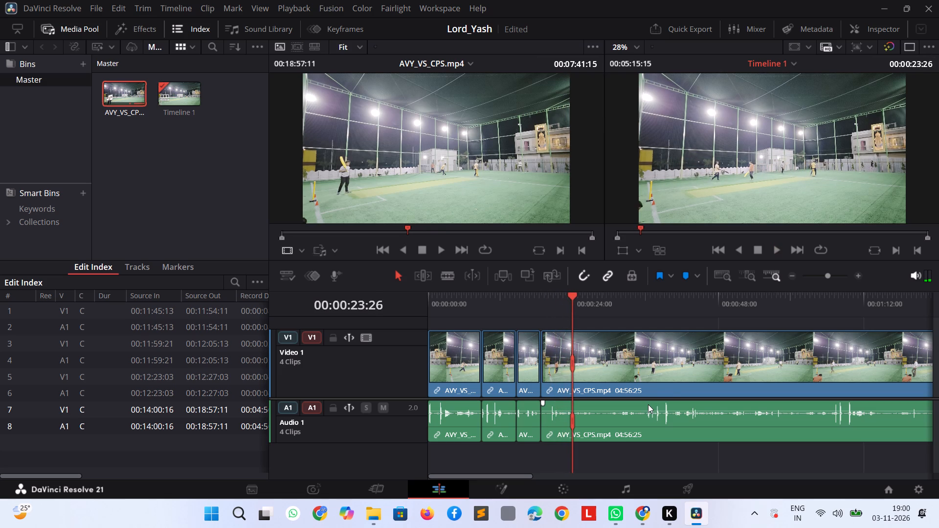
{"action": "key", "text": "ctrl+b"}
Split the last clip and its audio at 00:01:08:01 and ripple-delete the segment between the 00:00:23:26 cut and this one.
{"action": "key", "text": "space"}
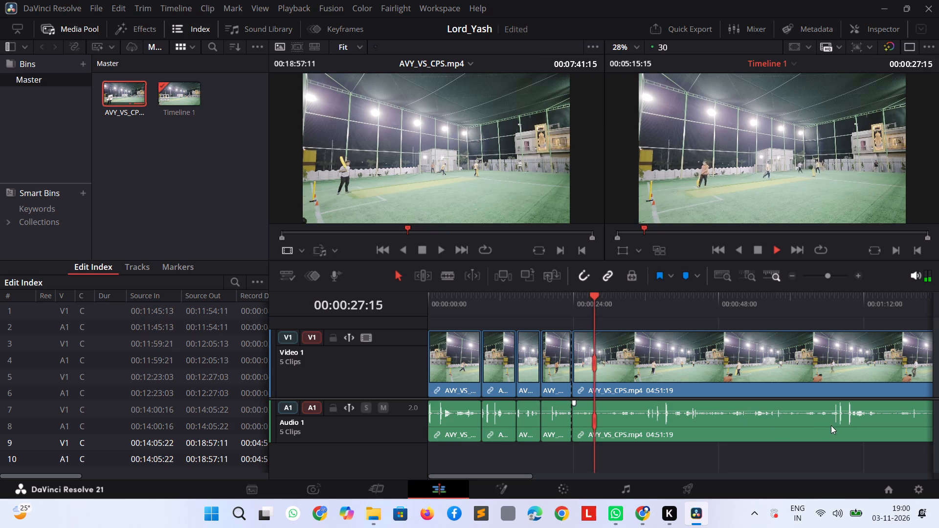
{"action": "left_click", "coordinate": [650, 383]}
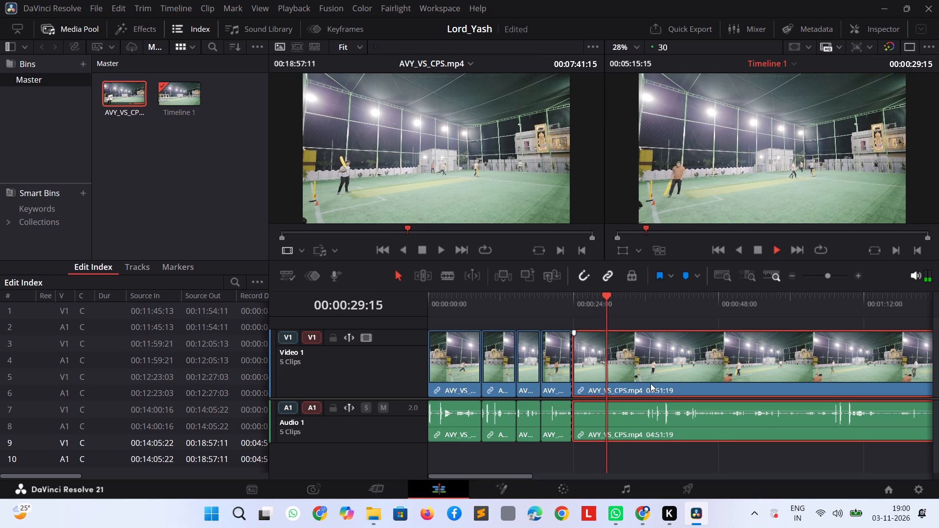
{"action": "key", "text": "space"}
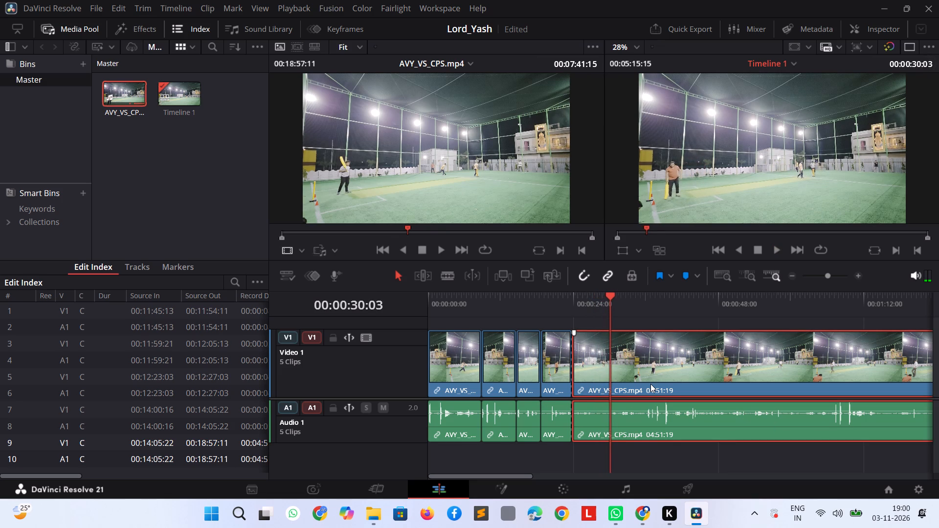
{"action": "key", "text": "shift+Right"}
{"action": "key", "text": "shift+Right"}
{"action": "key", "text": "shift+Right"}
{"action": "key", "text": "shift+Right"}
{"action": "key", "text": "shift+Right"}
{"action": "key", "text": "shift+Right"}
{"action": "key", "text": "shift+Right"}
{"action": "key", "text": "shift+Right"}
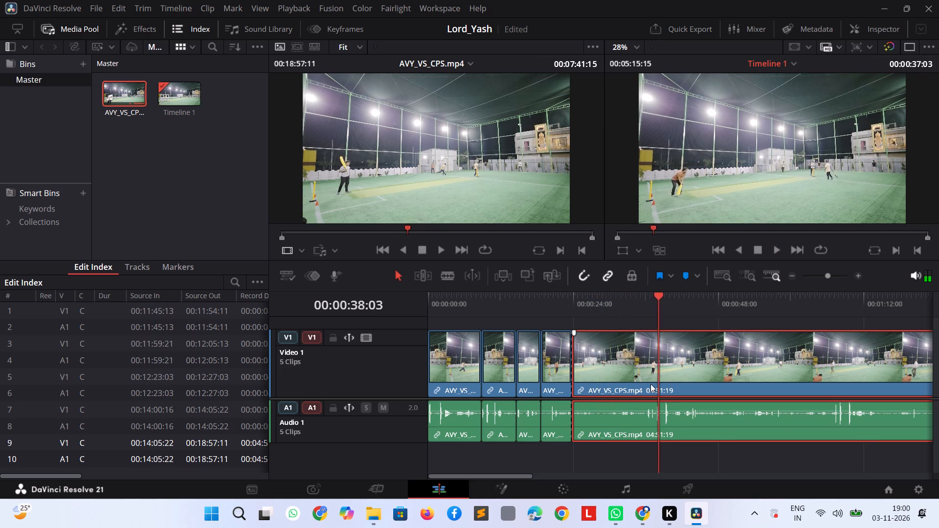
{"action": "key", "text": "shift+Right"}
{"action": "key", "text": "shift+Right"}
{"action": "key", "text": "shift+Right"}
{"action": "key", "text": "shift+Right"}
{"action": "key", "text": "shift+Right"}
{"action": "key", "text": "shift+Right"}
{"action": "key", "text": "shift+Right"}
{"action": "key", "text": "shift+Right"}
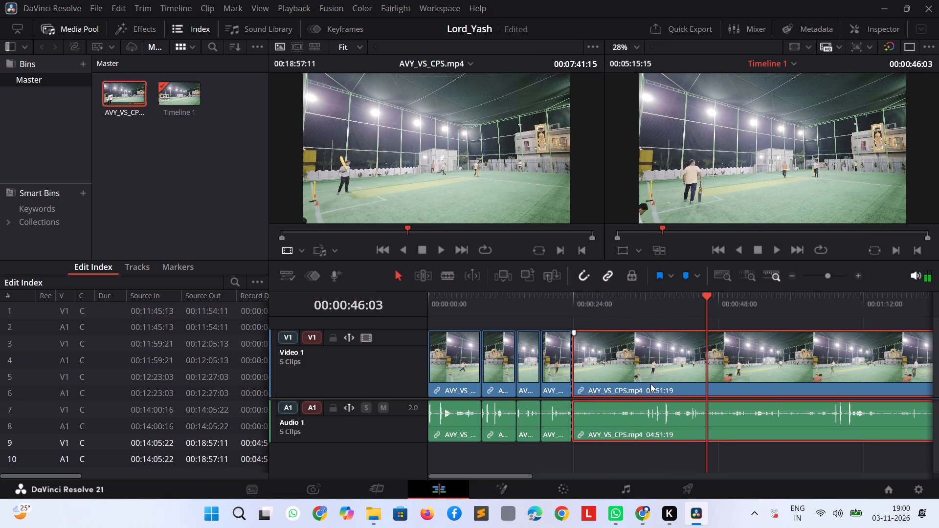
{"action": "key", "text": "space"}
{"action": "key", "text": "space"}
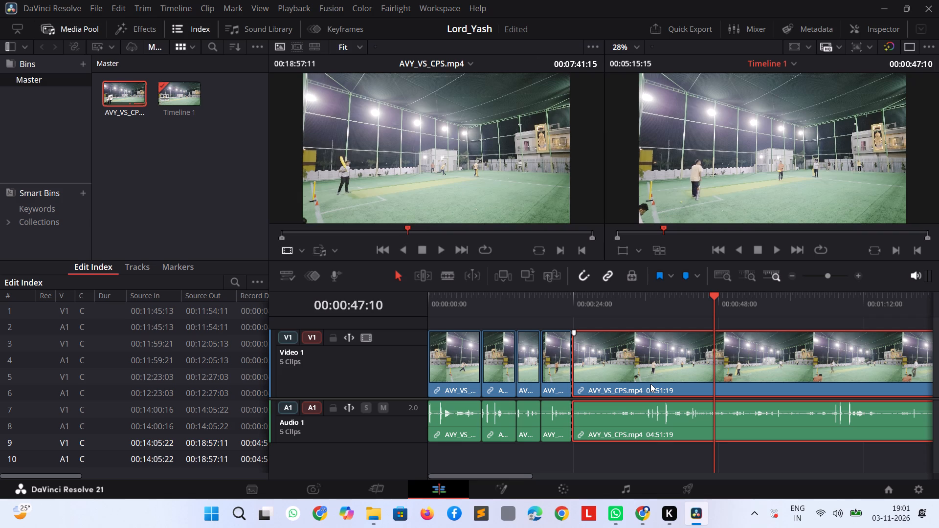
{"action": "key", "text": "space"}
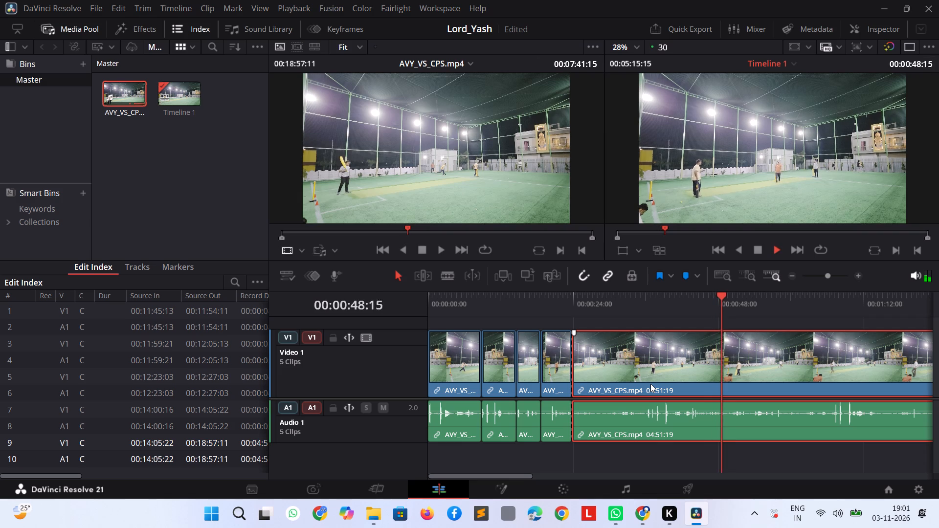
{"action": "key", "text": "shift+Right"}
{"action": "key", "text": "shift+Right"}
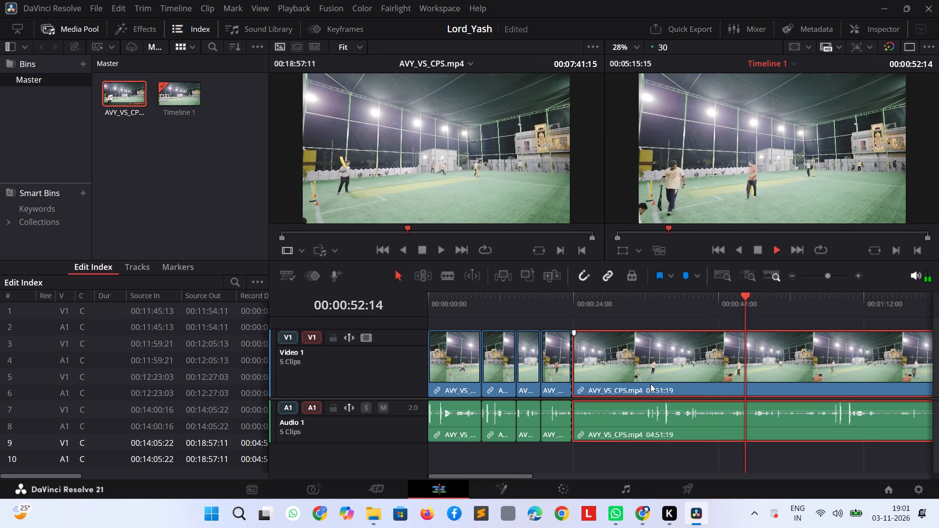
{"action": "key", "text": "shift+Right"}
{"action": "key", "text": "shift+Right"}
{"action": "key", "text": "shift+Right"}
{"action": "key", "text": "shift+Left"}
{"action": "key", "text": "shift+Right"}
{"action": "key", "text": "shift+Right"}
{"action": "key", "text": "shift+Right"}
{"action": "key", "text": "shift+Right"}
{"action": "key", "text": "shift+Right"}
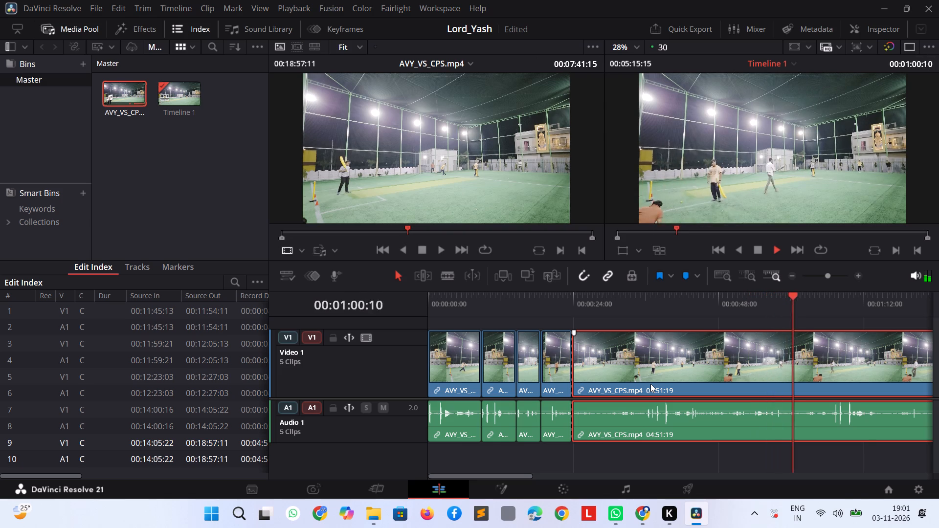
{"action": "key", "text": "shift+Right"}
{"action": "key", "text": "shift+Right"}
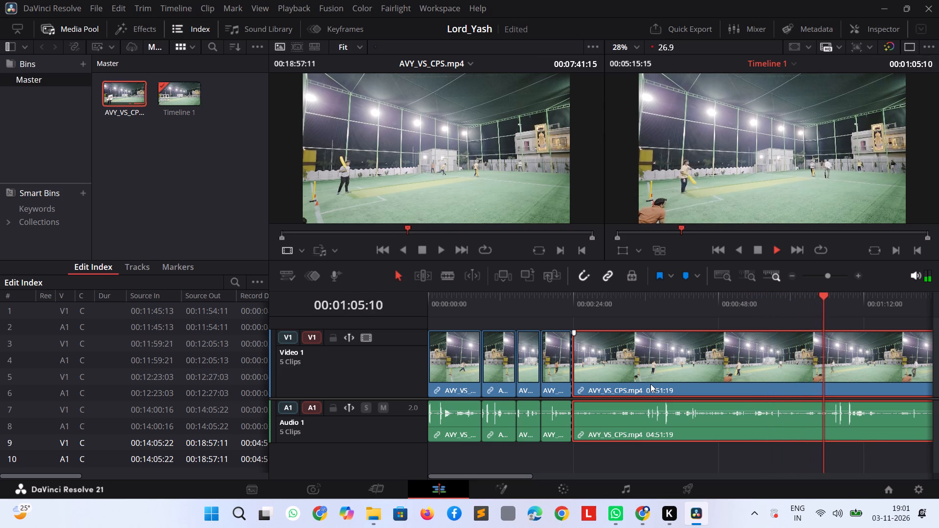
{"action": "key", "text": "shift+Right"}
{"action": "key", "text": "space"}
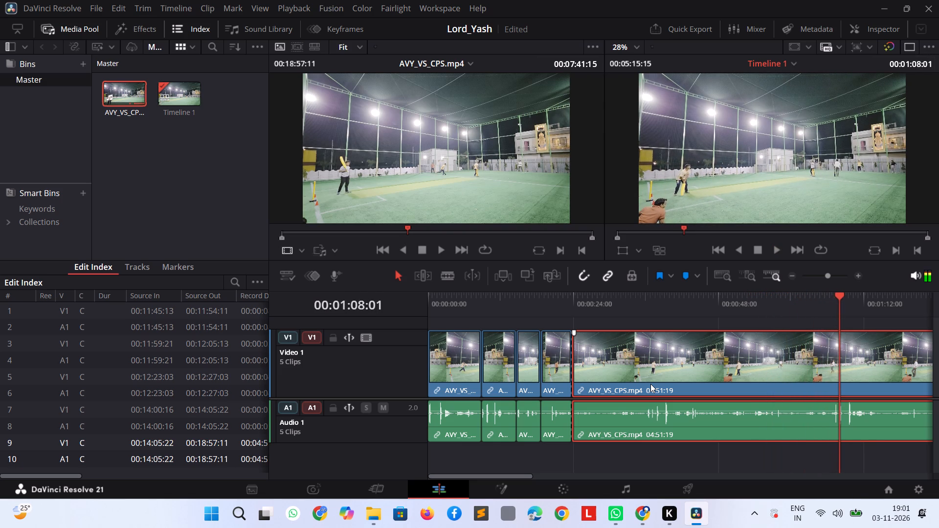
{"action": "key", "text": "ctrl+b"}
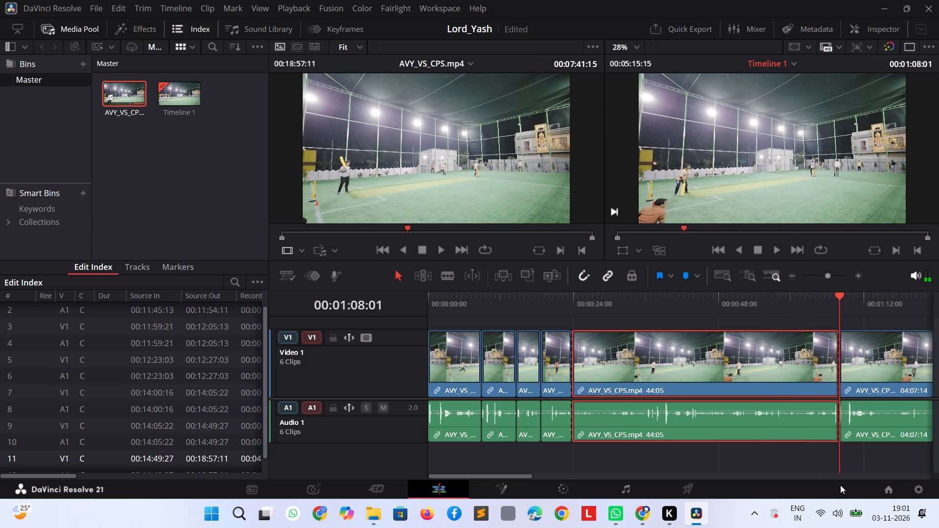
{"action": "left_click", "coordinate": [777, 383]}
{"action": "key", "text": "Delete"}
Examine the last clip on Timeline 1 from the 00:00:23:26 cut to about 00:01:55, skipping ahead and back through the play.
{"action": "key", "text": "space"}
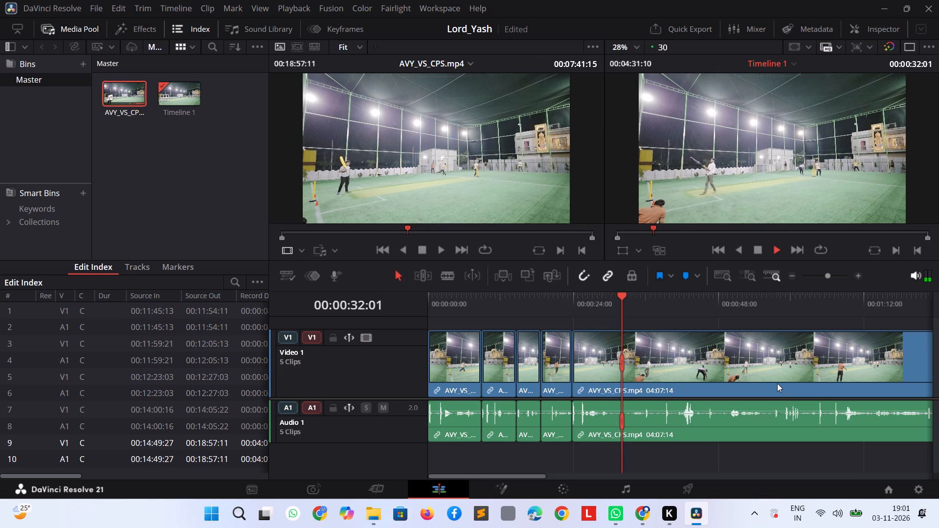
{"action": "key", "text": "space"}
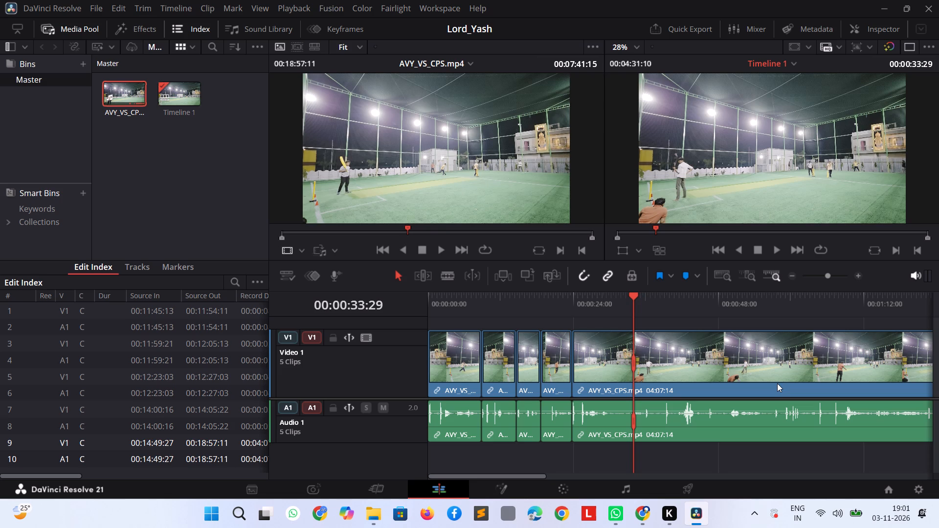
{"action": "key", "text": "space"}
{"action": "left_click", "coordinate": [675, 385]}
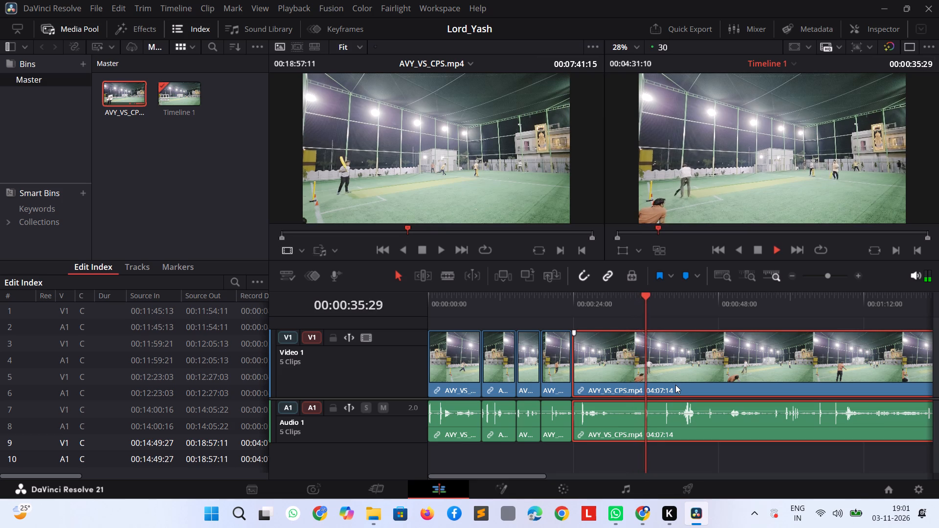
{"action": "key", "text": "shift+Right"}
{"action": "key", "text": "shift+Right"}
{"action": "key", "text": "shift+Right"}
{"action": "key", "text": "shift+Right"}
{"action": "key", "text": "shift+Right"}
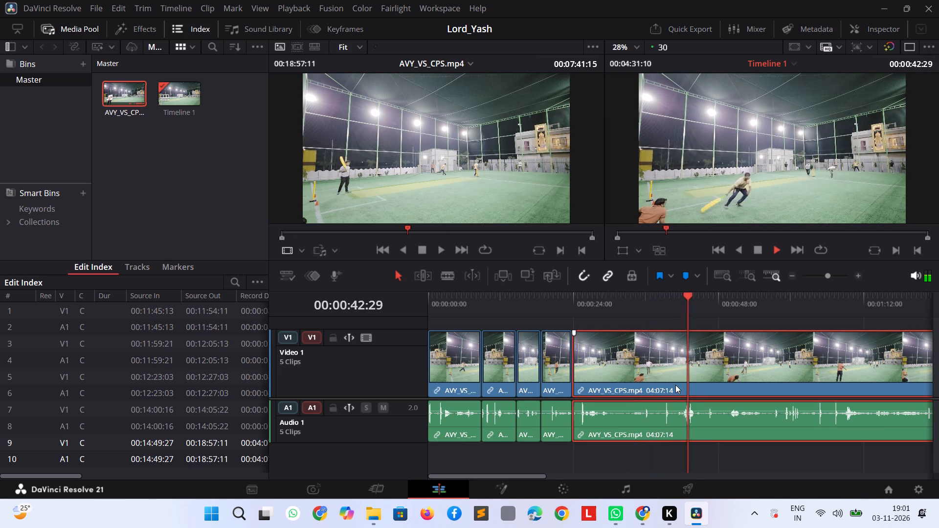
{"action": "key", "text": "shift+Right"}
{"action": "key", "text": "shift+Right"}
{"action": "key", "text": "shift+Right"}
{"action": "key", "text": "shift+Right"}
{"action": "key", "text": "shift+Right"}
{"action": "key", "text": "shift+Right"}
{"action": "key", "text": "shift+Right"}
{"action": "key", "text": "shift+Right"}
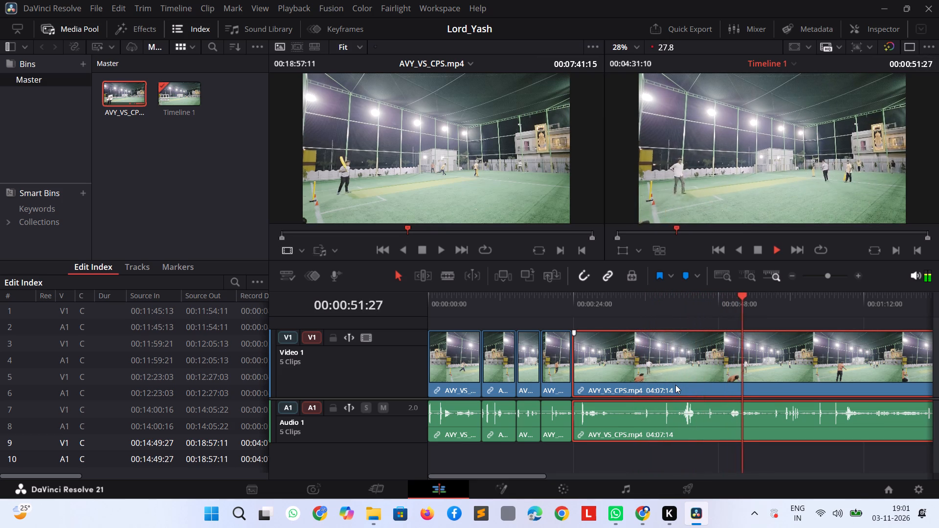
{"action": "key", "text": "shift+Right"}
{"action": "key", "text": "shift+Right"}
{"action": "key", "text": "shift+Right"}
{"action": "key", "text": "shift+Right"}
{"action": "key", "text": "shift+Right"}
{"action": "key", "text": "shift+Right"}
{"action": "key", "text": "shift+Right"}
{"action": "key", "text": "shift+Right"}
{"action": "key", "text": "shift+Right"}
{"action": "key", "text": "shift+Right"}
{"action": "key", "text": "shift+Right"}
{"action": "key", "text": "shift+Right"}
{"action": "key", "text": "shift+Right"}
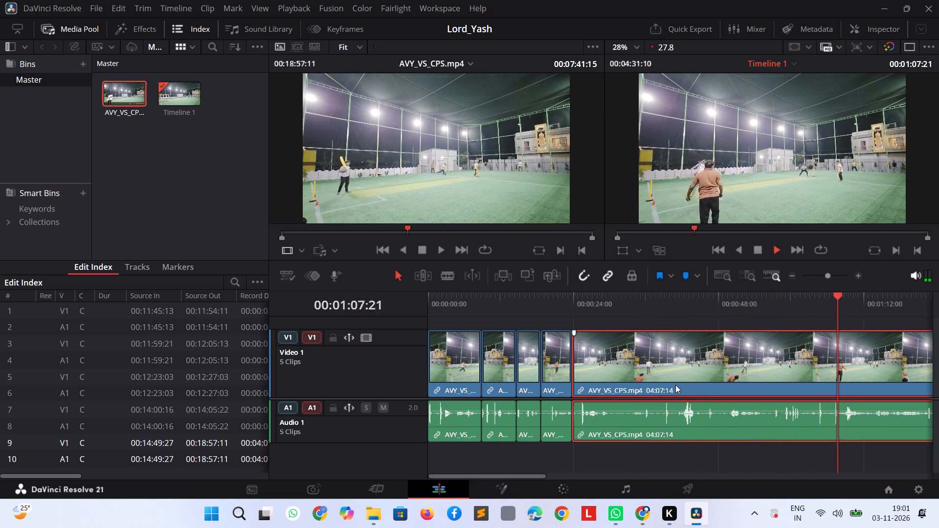
{"action": "key", "text": "shift+Right"}
{"action": "key", "text": "shift+Right"}
{"action": "key", "text": "shift+Right"}
{"action": "key", "text": "shift+Right"}
{"action": "key", "text": "shift+Right"}
{"action": "key", "text": "shift+Right"}
{"action": "key", "text": "shift+Right"}
{"action": "key", "text": "shift+Right"}
{"action": "key", "text": "shift+Right"}
{"action": "key", "text": "shift+Right"}
{"action": "key", "text": "shift+Right"}
{"action": "key", "text": "shift+Right"}
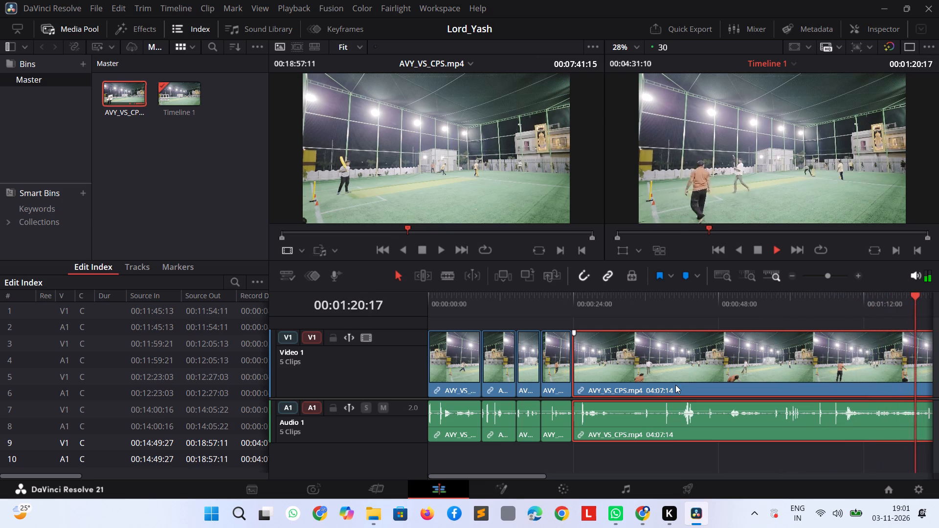
{"action": "key", "text": "shift+Right"}
{"action": "key", "text": "shift+Right"}
{"action": "key", "text": "shift+Right"}
{"action": "key", "text": "shift+Right"}
{"action": "key", "text": "shift+Right"}
{"action": "key", "text": "shift+Right"}
{"action": "key", "text": "shift+Right"}
{"action": "key", "text": "shift+Right"}
{"action": "key", "text": "shift+Right"}
{"action": "key", "text": "shift+Right"}
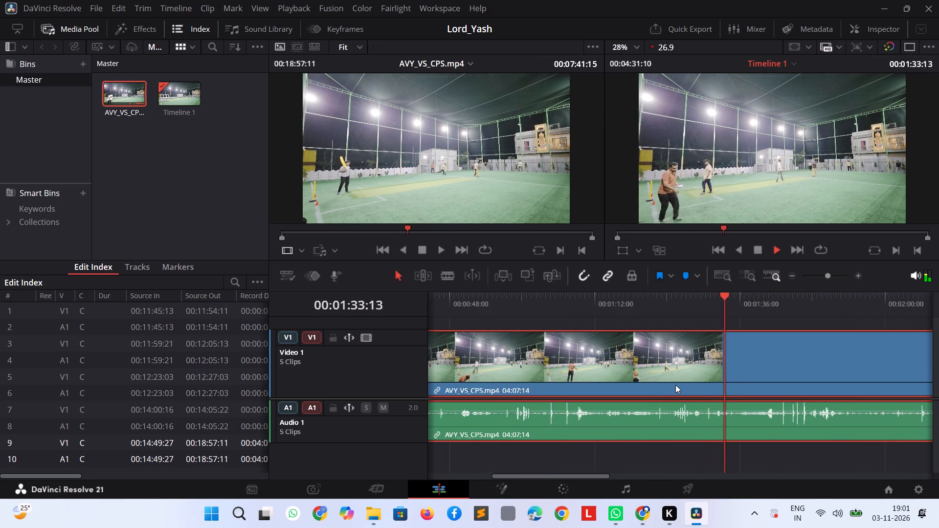
{"action": "key", "text": "shift+Right"}
{"action": "key", "text": "shift+Right"}
{"action": "key", "text": "shift+Right"}
{"action": "key", "text": "shift+Right"}
{"action": "key", "text": "shift+Right"}
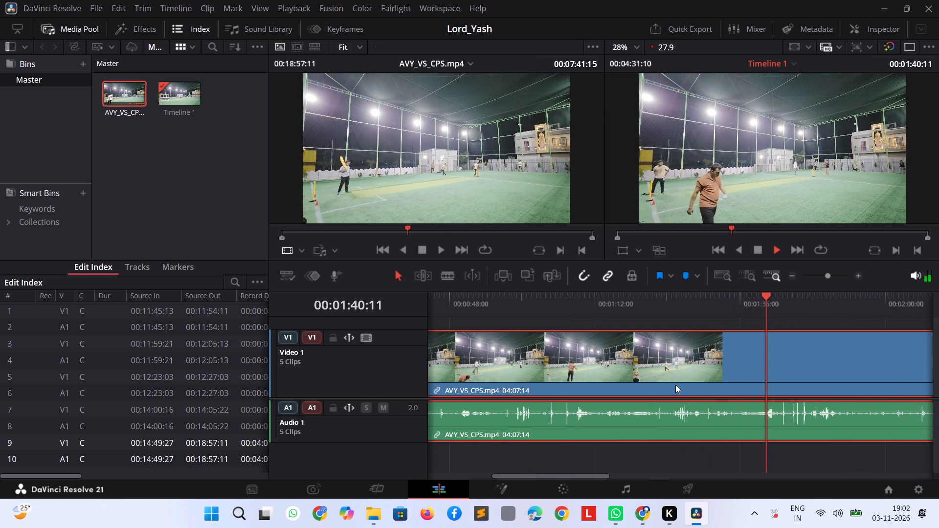
{"action": "key", "text": "shift+Right"}
{"action": "key", "text": "shift+Right"}
{"action": "key", "text": "shift+Right"}
{"action": "key", "text": "shift+Right"}
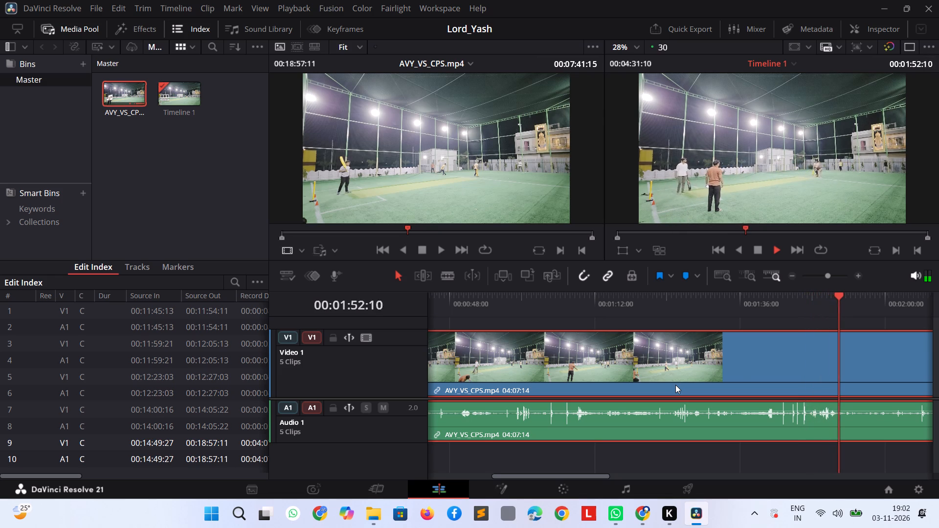
{"action": "left_click", "coordinate": [739, 367]}
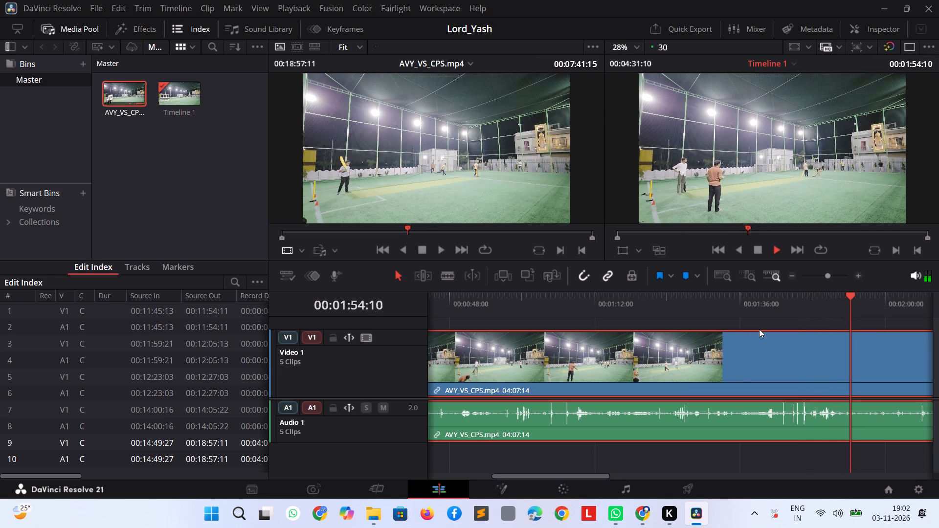
{"action": "key", "text": "space"}
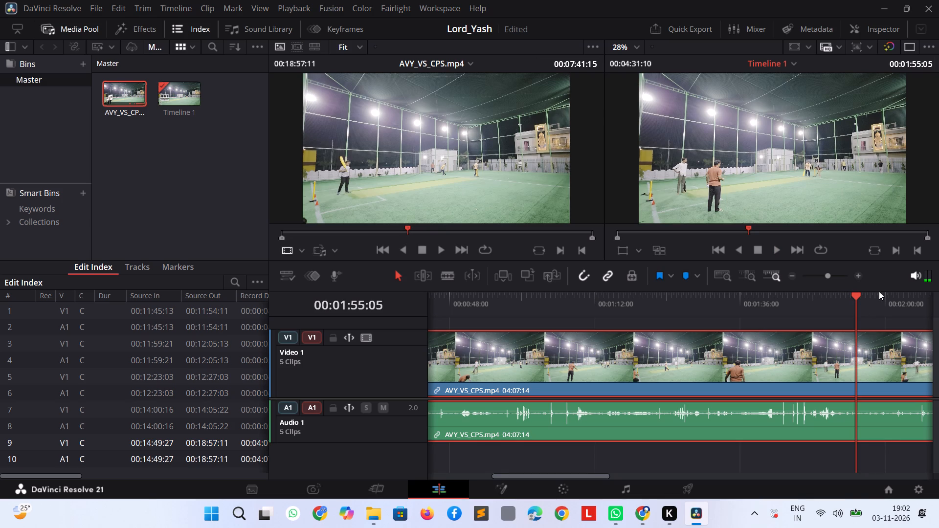
{"action": "left_click_drag", "start_coordinate": [854, 299], "coordinate": [761, 301]}
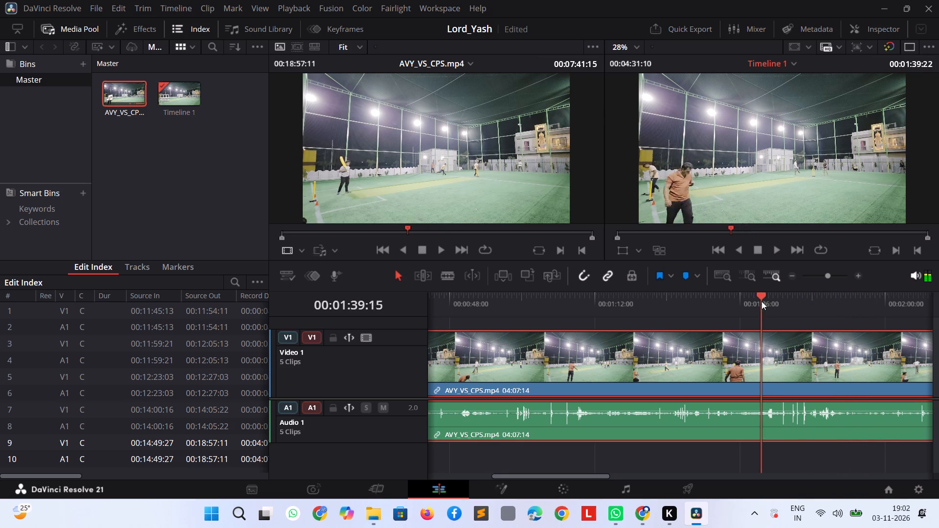
{"action": "left_click_drag", "start_coordinate": [761, 301], "coordinate": [731, 305]}
Delete all video and audio clips from Timeline 1.
{"action": "left_click", "coordinate": [720, 364]}
{"action": "key", "text": "ctrl+a"}
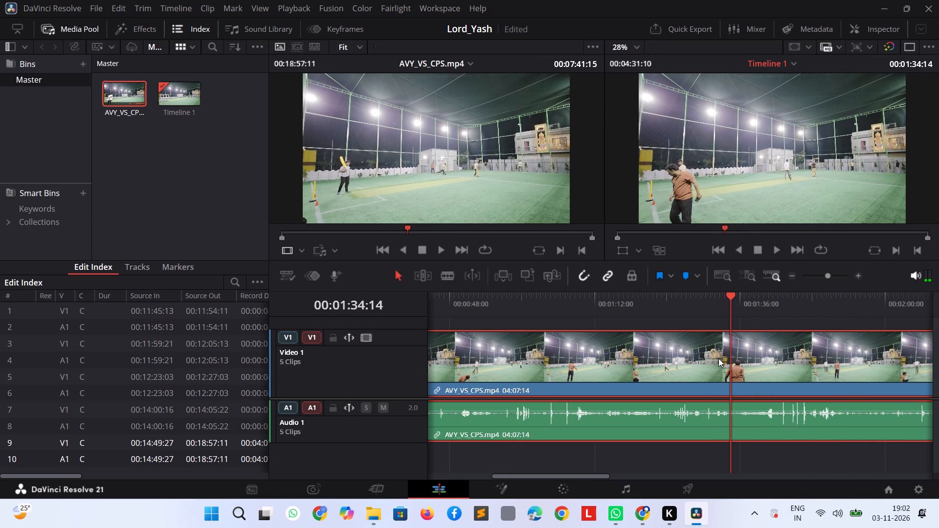
{"action": "left_click", "coordinate": [651, 347]}
{"action": "key", "text": "BackSpace"}
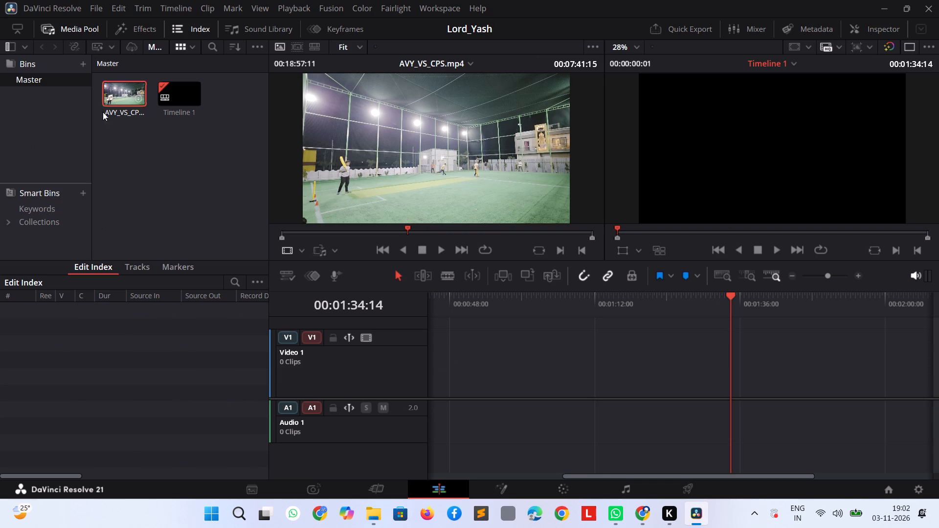
Import MATCH_2_AVY_VS_CPS_.mp4 and MATCH_2_YPS_VS_ACV.mp4 from the Cricket folder into the Master bin.
{"action": "right_click", "coordinate": [135, 136]}
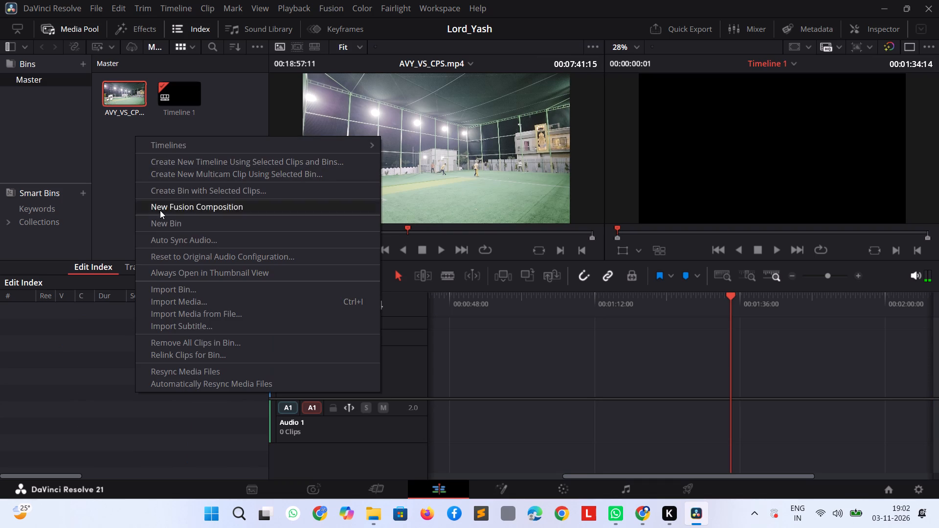
{"action": "left_click", "coordinate": [182, 299]}
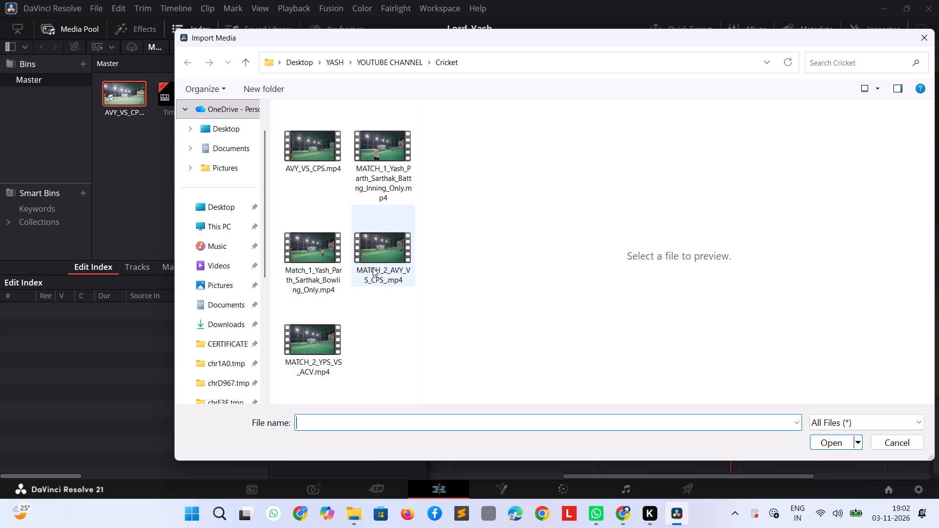
{"action": "left_click_drag", "start_coordinate": [373, 268], "coordinate": [102, 151]}
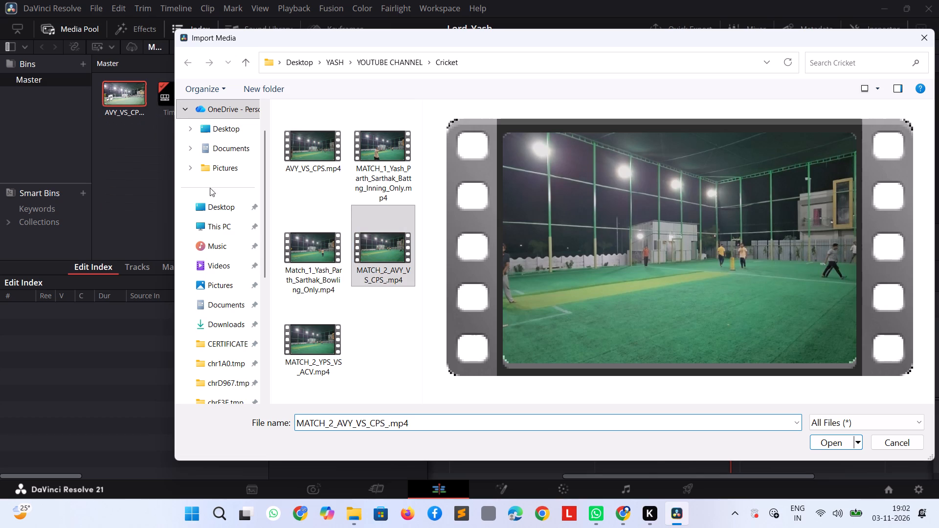
{"action": "left_click", "coordinate": [392, 261]}
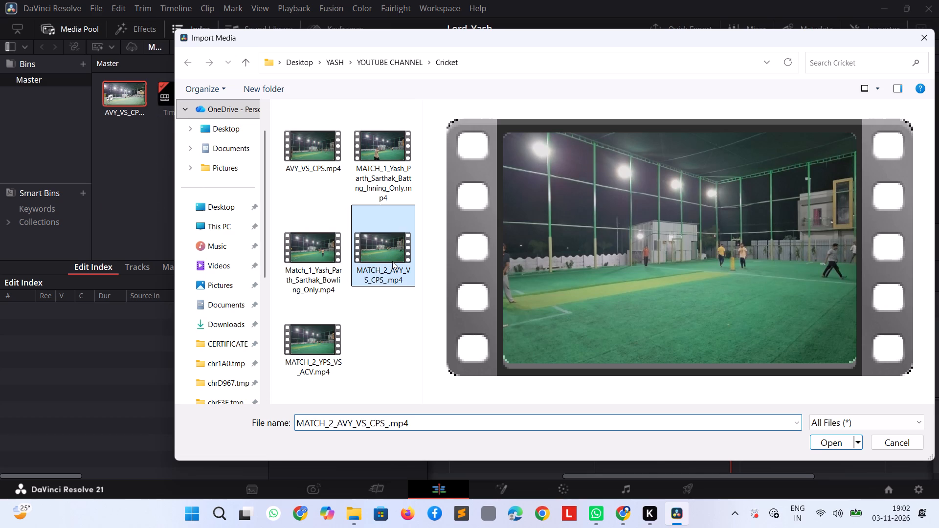
{"action": "key", "text": "shift+Down"}
{"action": "key", "text": "Return"}
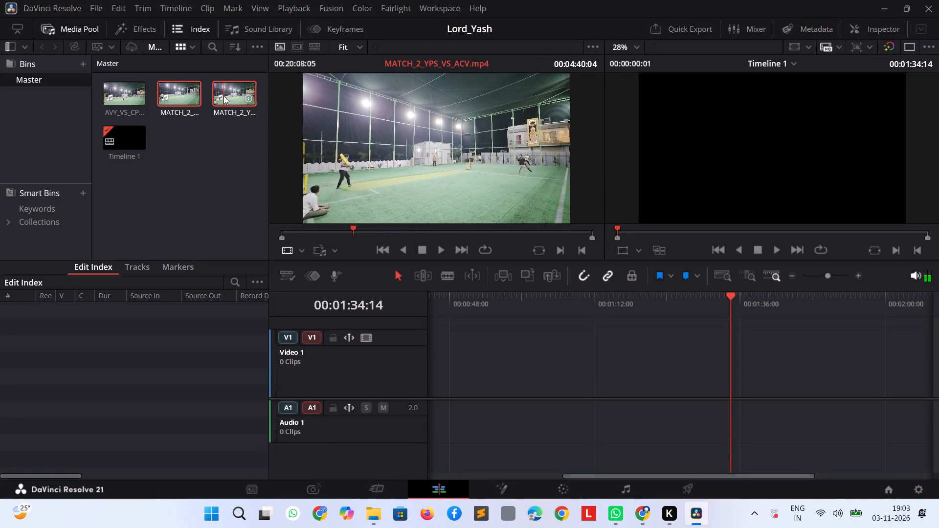
Skim the source clip AVY_VS_CPS.mp4 from about 00:01:11 to about 00:12:15 to examine its match footage.
{"action": "left_click", "coordinate": [356, 132]}
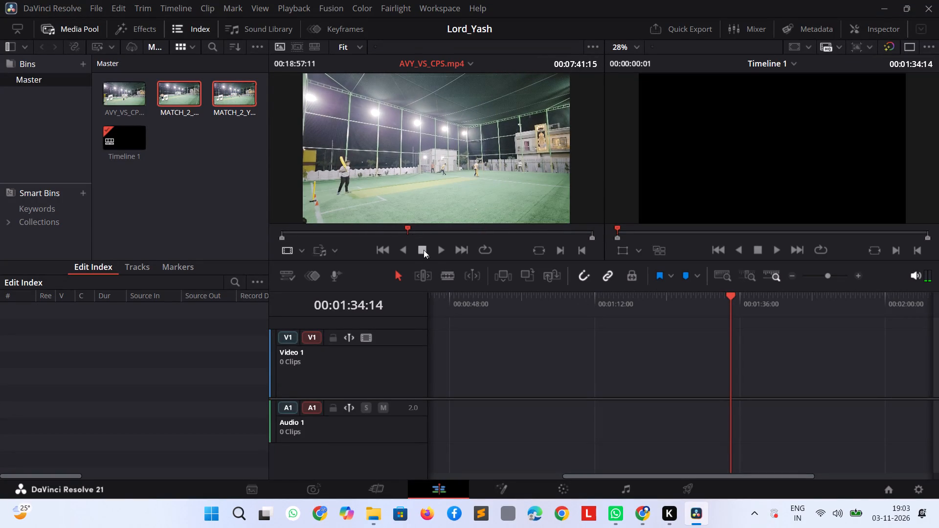
{"action": "left_click", "coordinate": [437, 250]}
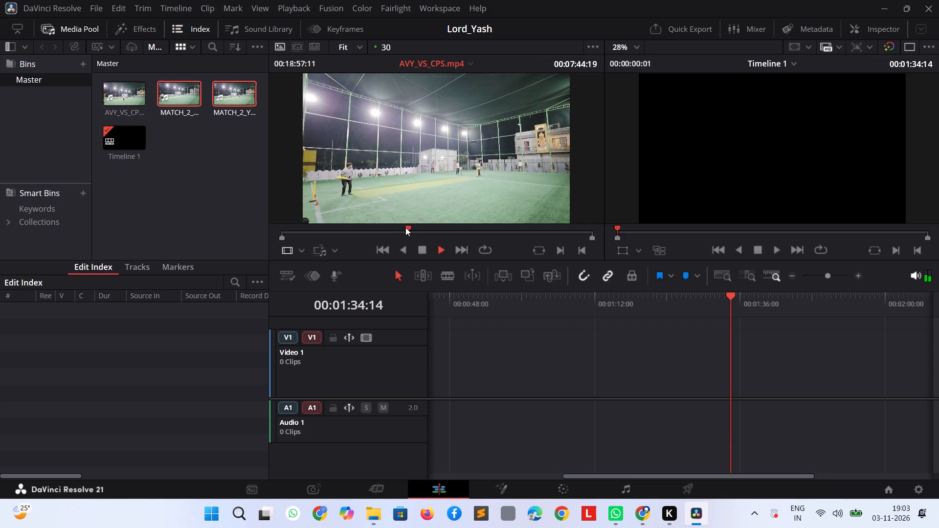
{"action": "left_click_drag", "start_coordinate": [407, 229], "coordinate": [302, 230]}
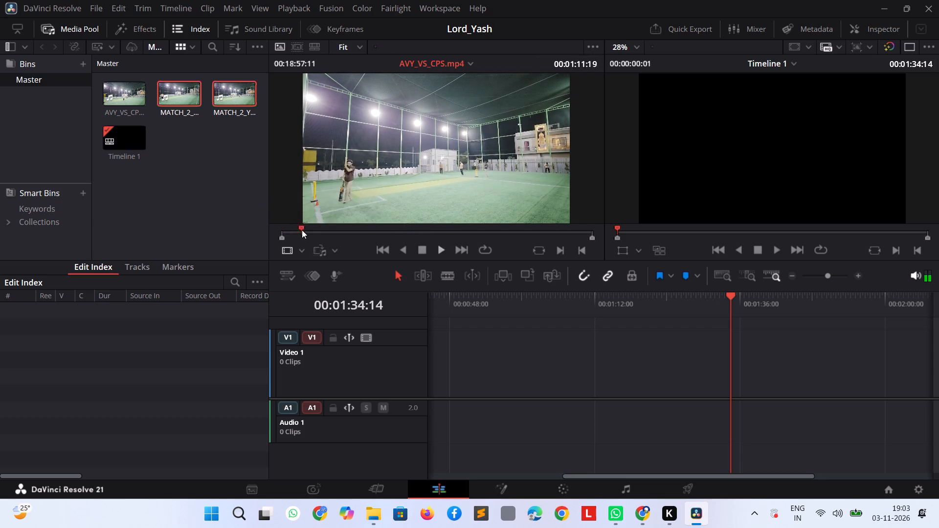
{"action": "left_click_drag", "start_coordinate": [302, 230], "coordinate": [306, 244]}
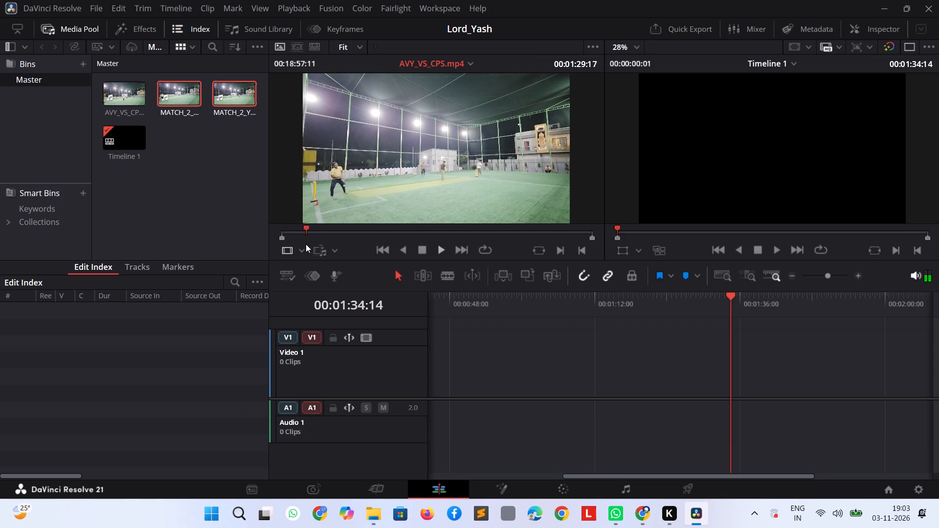
{"action": "left_click_drag", "start_coordinate": [306, 244], "coordinate": [324, 253]}
{"action": "key", "text": "space"}
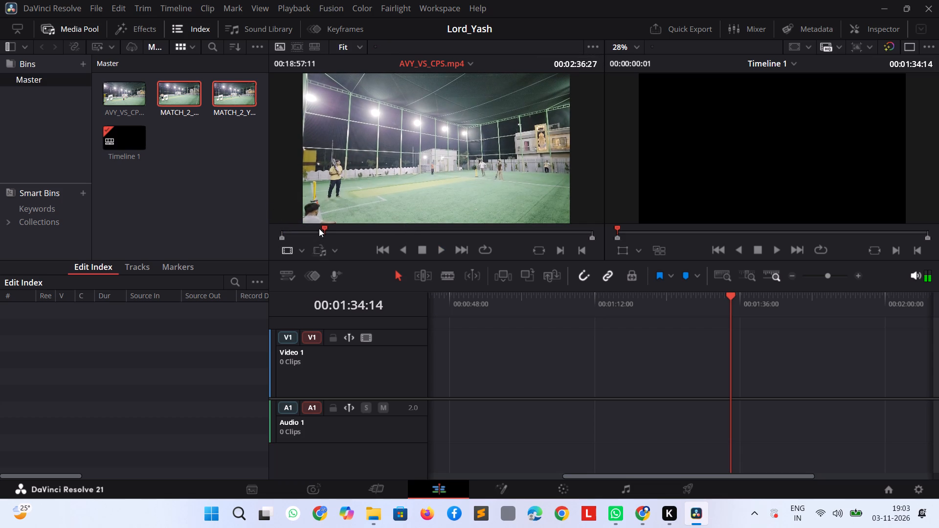
{"action": "key", "text": "space"}
{"action": "left_click", "coordinate": [328, 236]}
{"action": "left_click", "coordinate": [340, 235]}
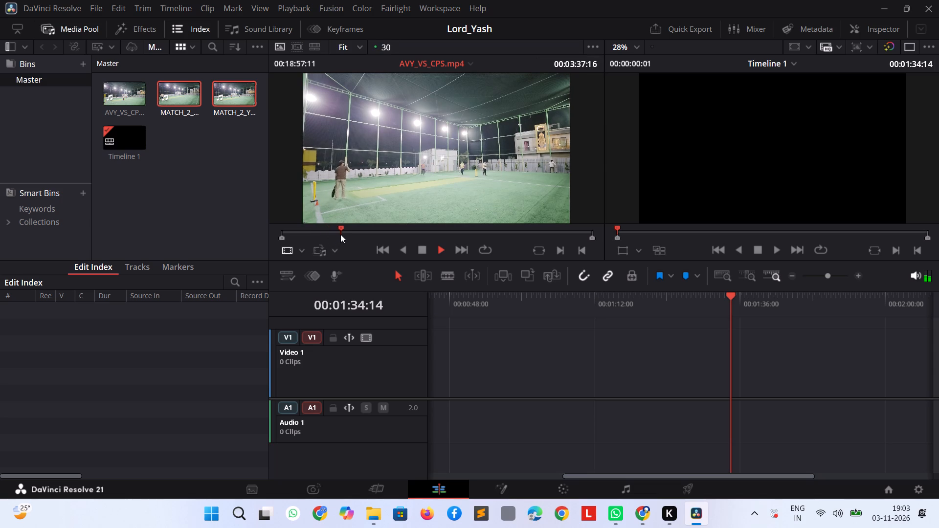
{"action": "left_click", "coordinate": [360, 238]}
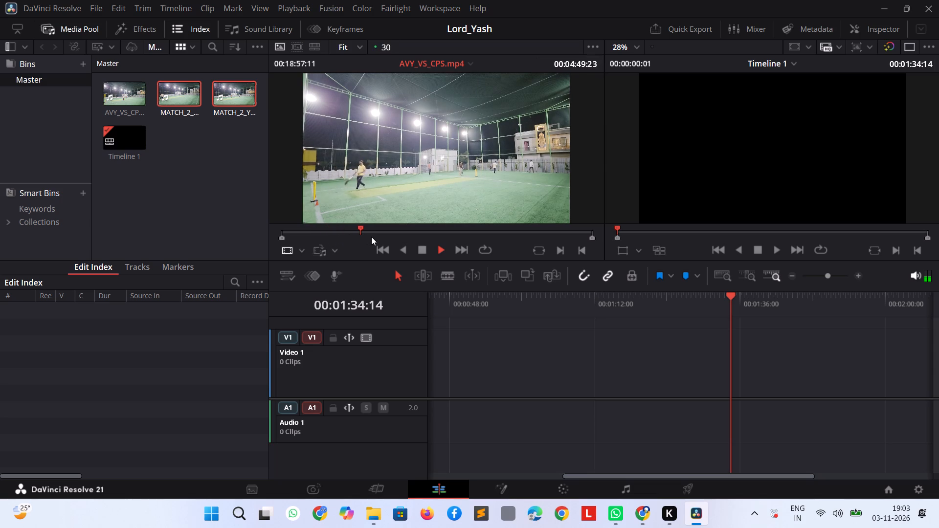
{"action": "left_click", "coordinate": [371, 237]}
{"action": "left_click", "coordinate": [381, 232]}
{"action": "left_click", "coordinate": [394, 226]}
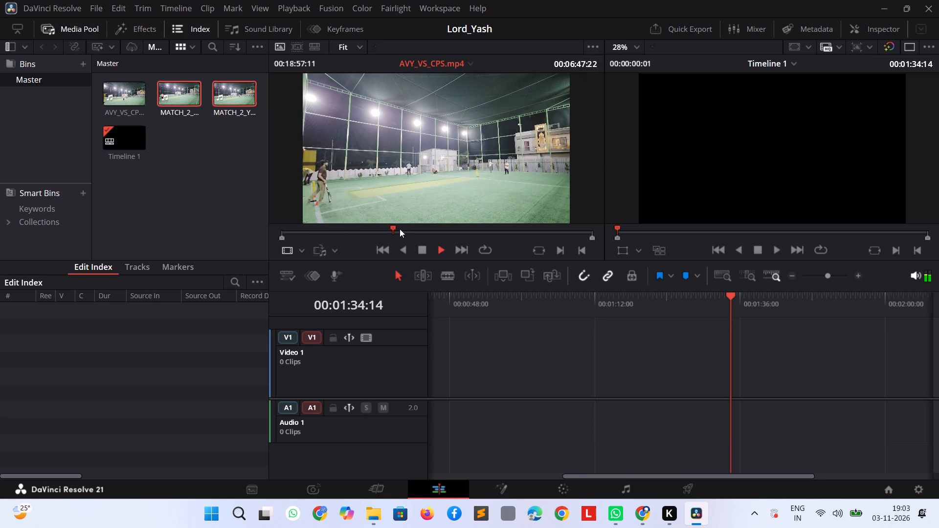
{"action": "left_click", "coordinate": [401, 228]}
{"action": "left_click", "coordinate": [420, 231]}
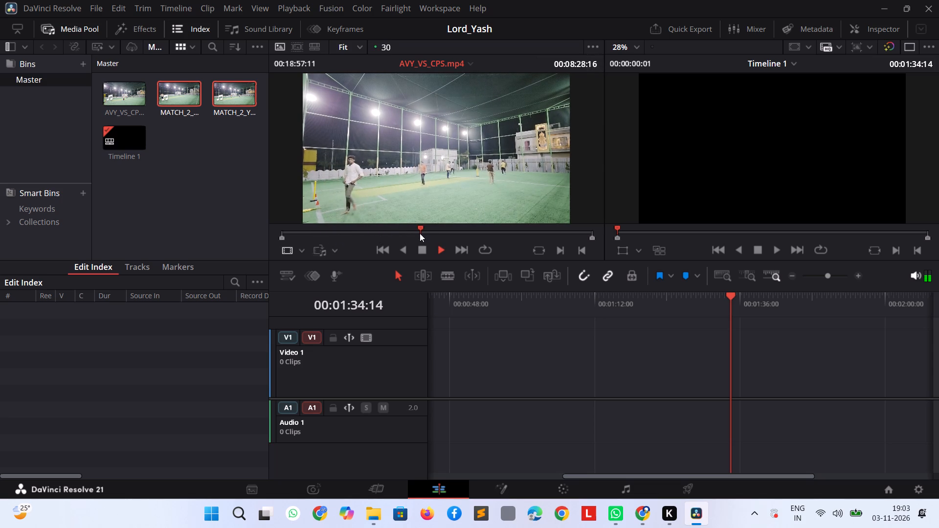
{"action": "left_click", "coordinate": [428, 230]}
{"action": "left_click", "coordinate": [447, 229]}
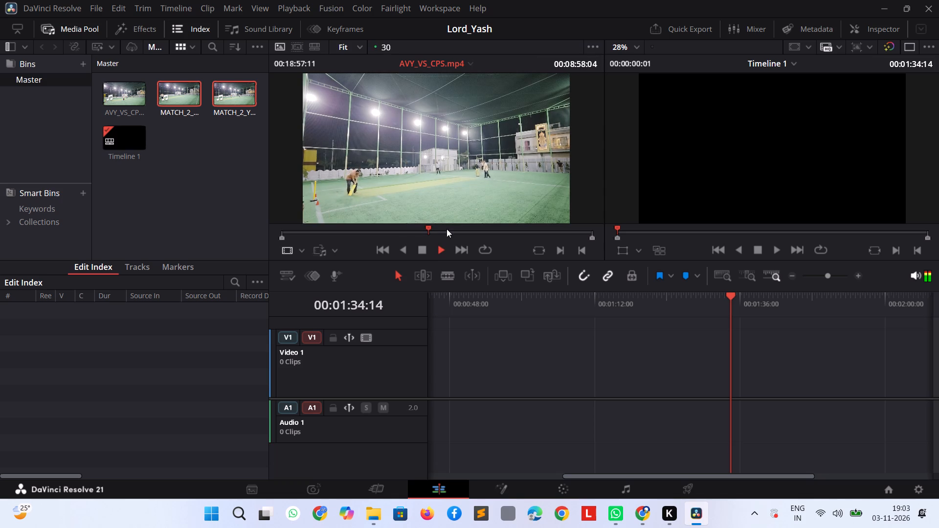
{"action": "left_click", "coordinate": [457, 235]}
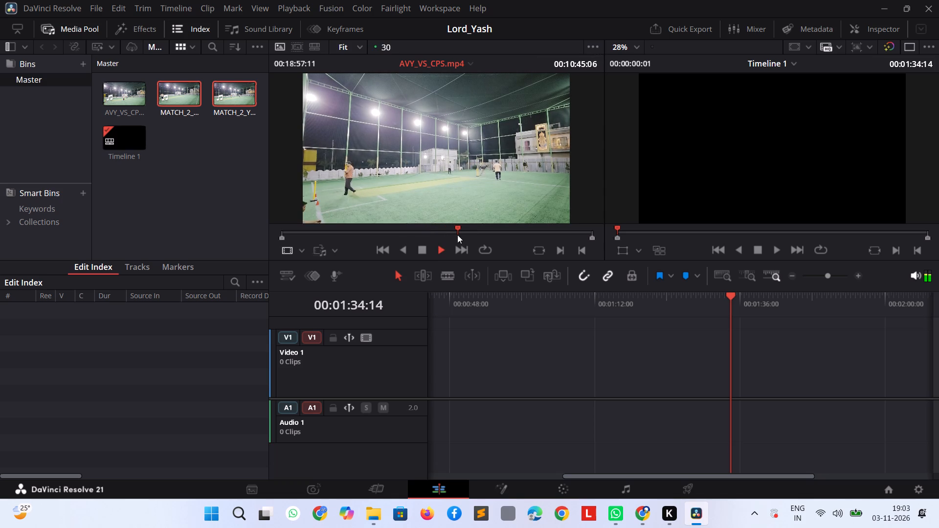
{"action": "left_click", "coordinate": [481, 233]}
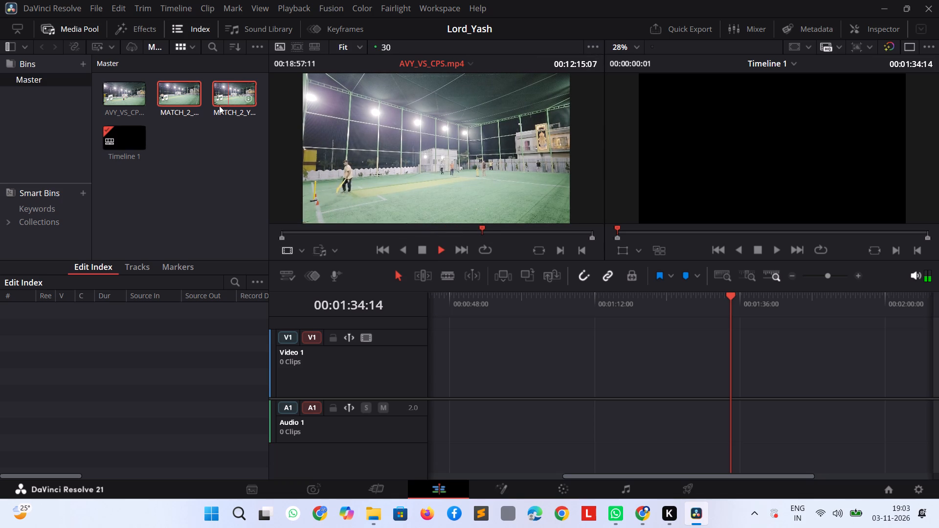
Open MATCH_2_AVY_VS_CPS_.mp4 from the Master bin in the source viewer and play it.
{"action": "left_click", "coordinate": [181, 97]}
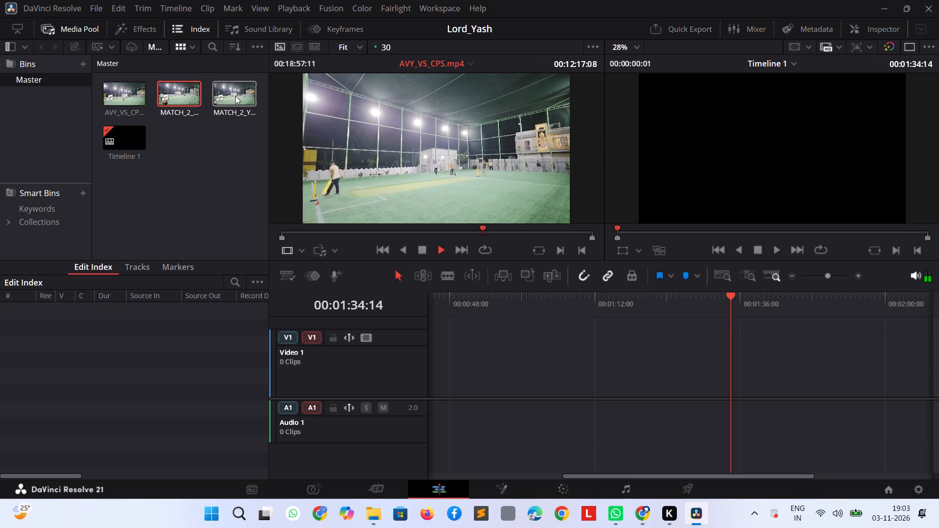
{"action": "left_click", "coordinate": [235, 96]}
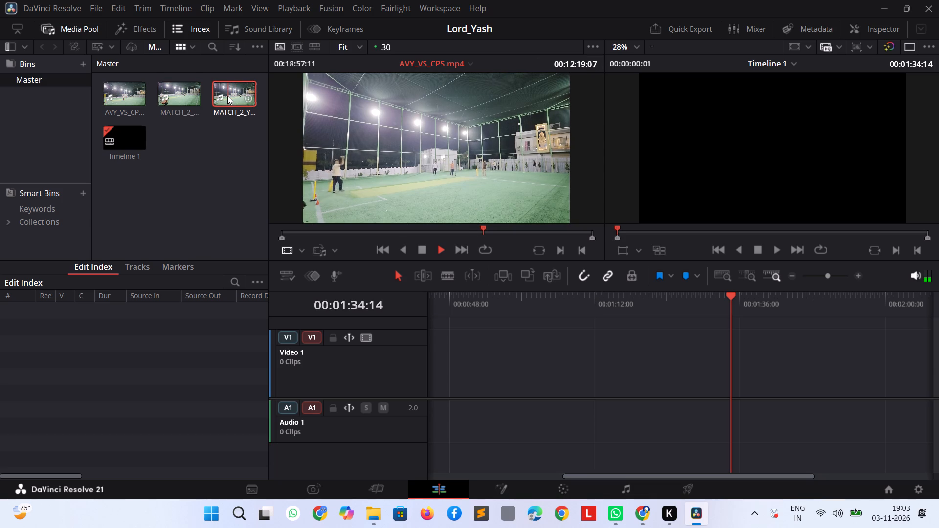
{"action": "left_click", "coordinate": [227, 96]}
{"action": "left_click", "coordinate": [177, 89]}
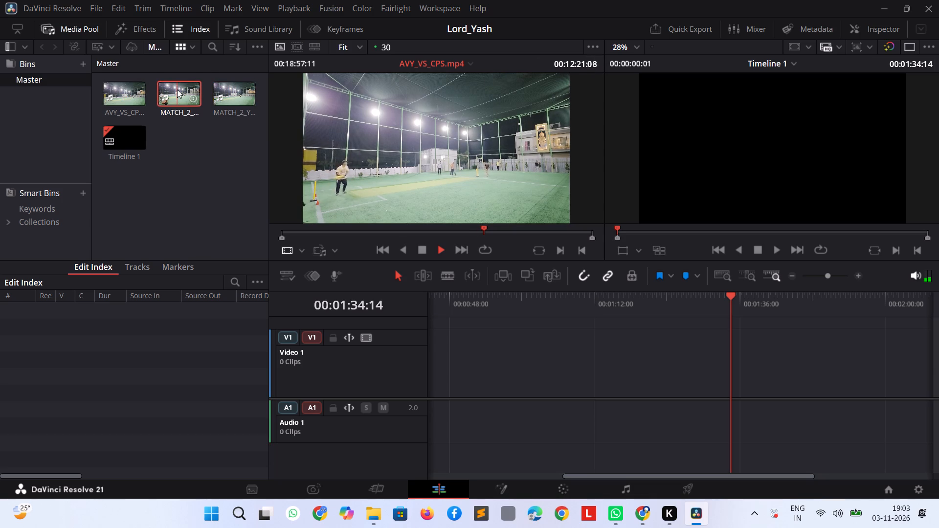
{"action": "left_click", "coordinate": [232, 99]}
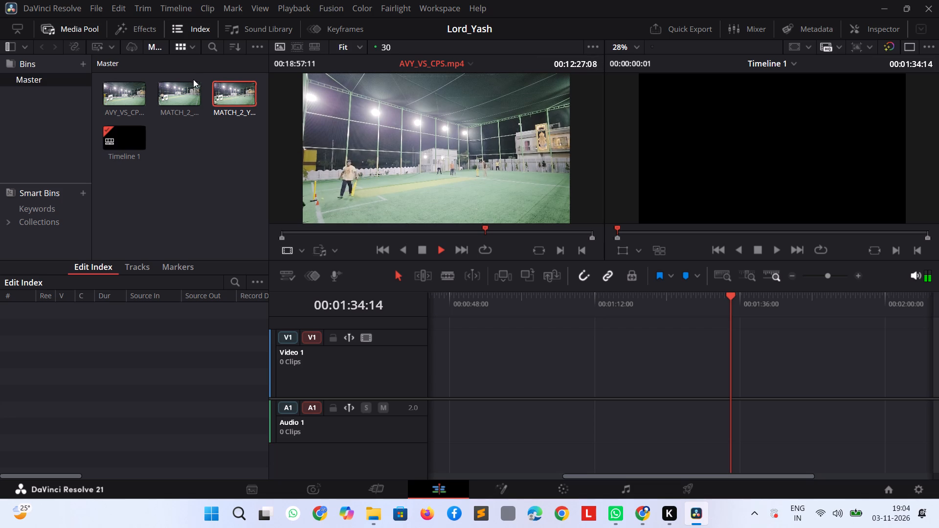
{"action": "left_click", "coordinate": [184, 97]}
{"action": "double_click", "coordinate": [184, 97]}
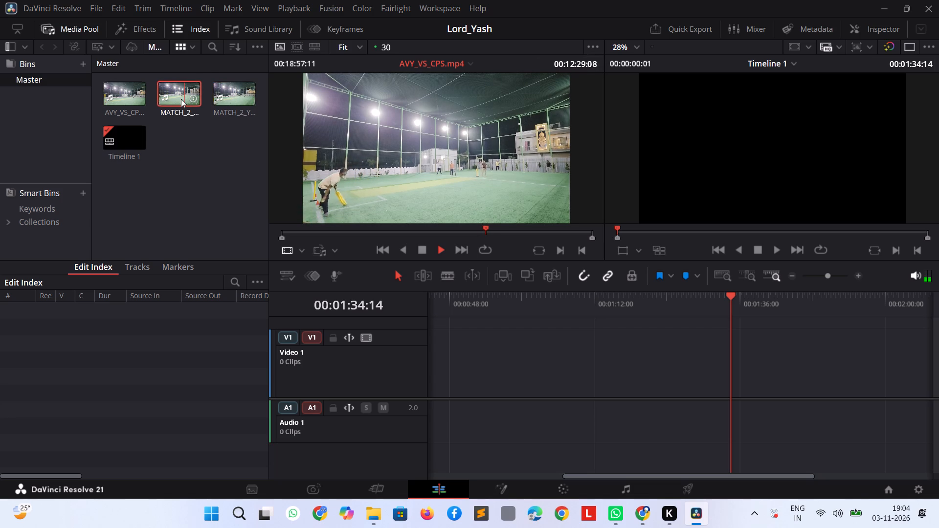
{"action": "left_click", "coordinate": [181, 99]}
{"action": "key", "text": "space"}
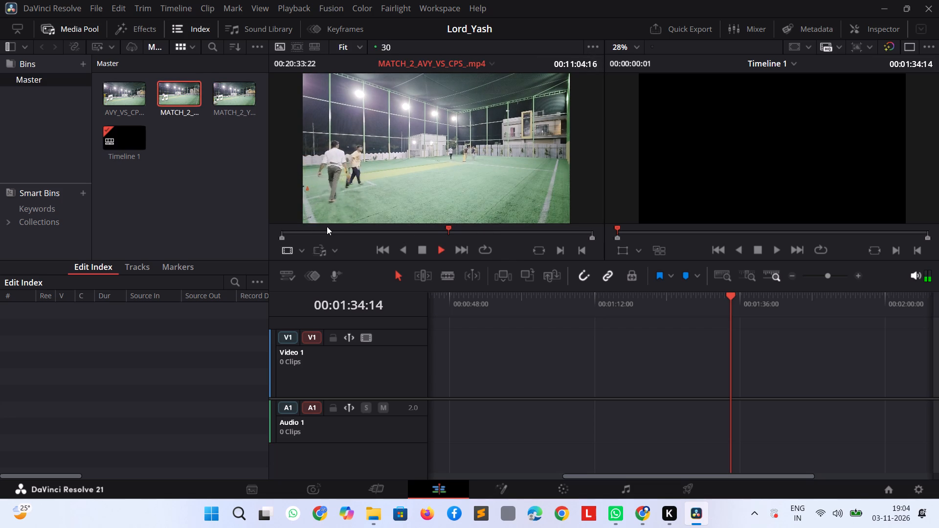
Skim the source clip MATCH_2_AVY_VS_CPS_.mp4 from about 00:00:31 to 00:14:01, ending paused back at about 00:13:10.
{"action": "left_click", "coordinate": [297, 232]}
{"action": "left_click", "coordinate": [289, 235]}
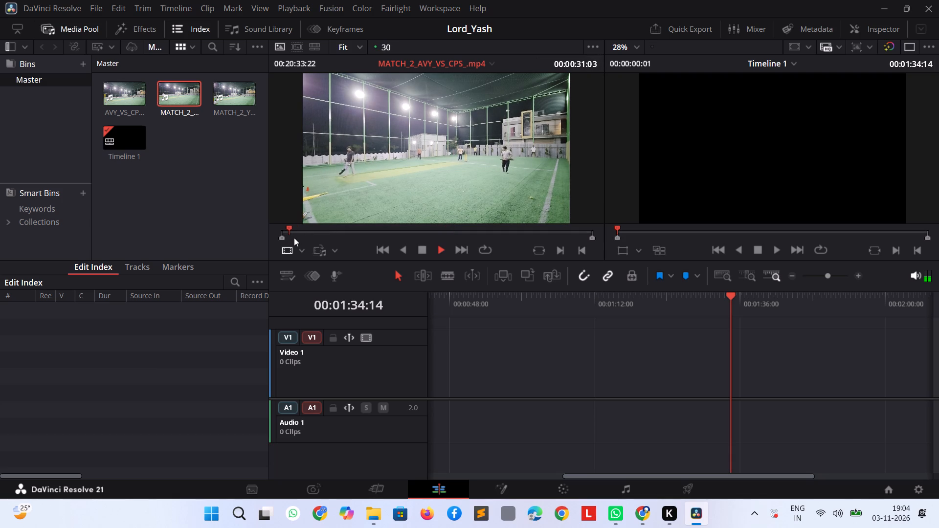
{"action": "left_click", "coordinate": [294, 232]}
{"action": "left_click", "coordinate": [302, 236]}
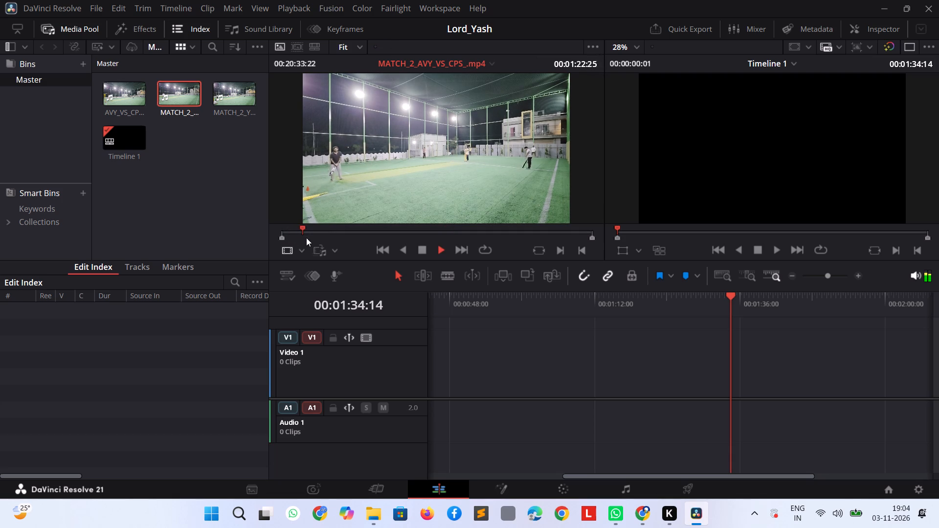
{"action": "left_click", "coordinate": [311, 231]}
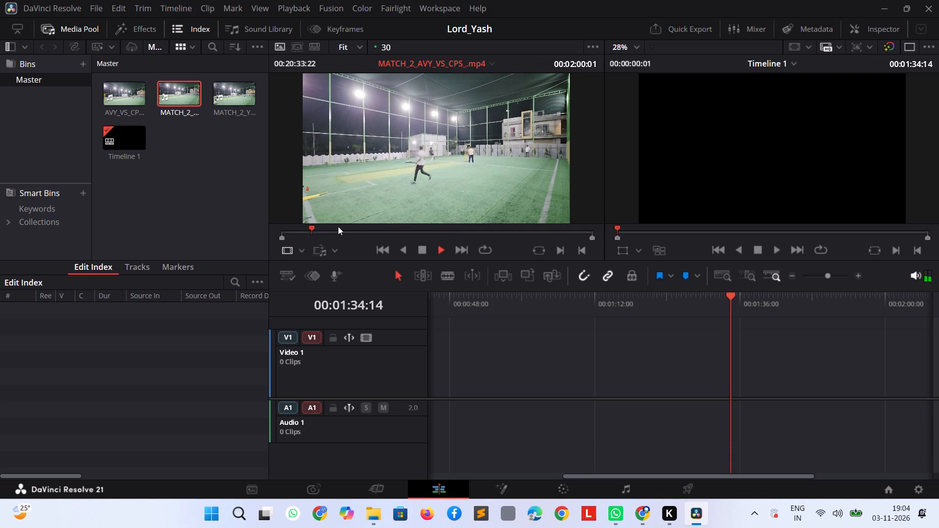
{"action": "left_click", "coordinate": [338, 226]}
{"action": "left_click", "coordinate": [362, 236]}
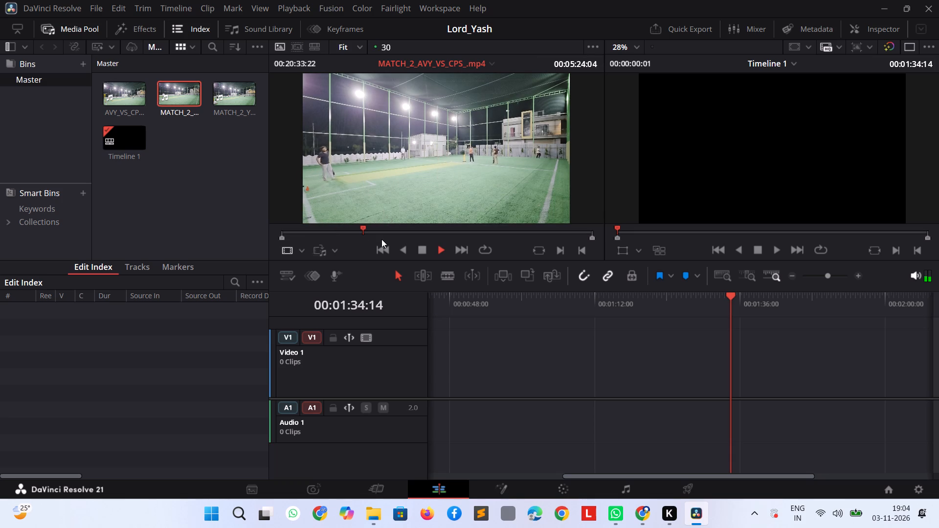
{"action": "left_click", "coordinate": [383, 238]}
{"action": "left_click", "coordinate": [416, 227]}
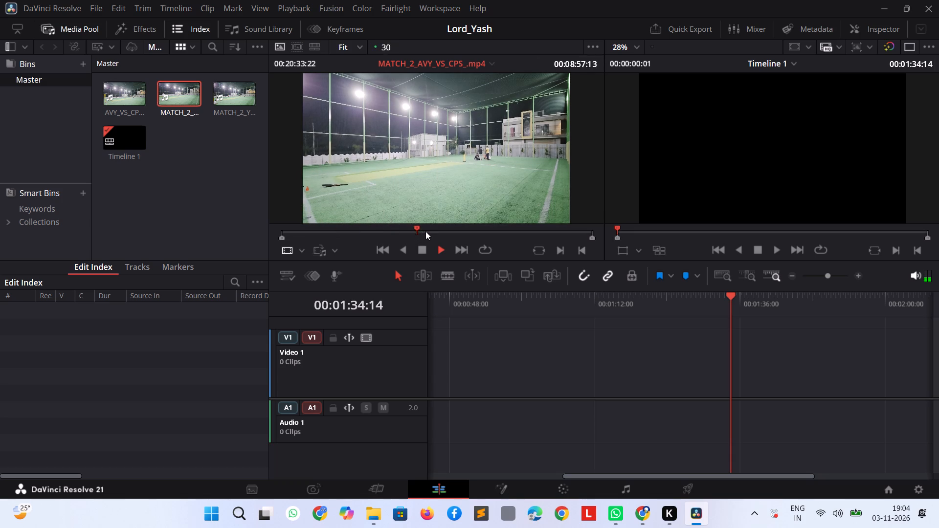
{"action": "left_click", "coordinate": [425, 231]}
{"action": "left_click", "coordinate": [443, 232]}
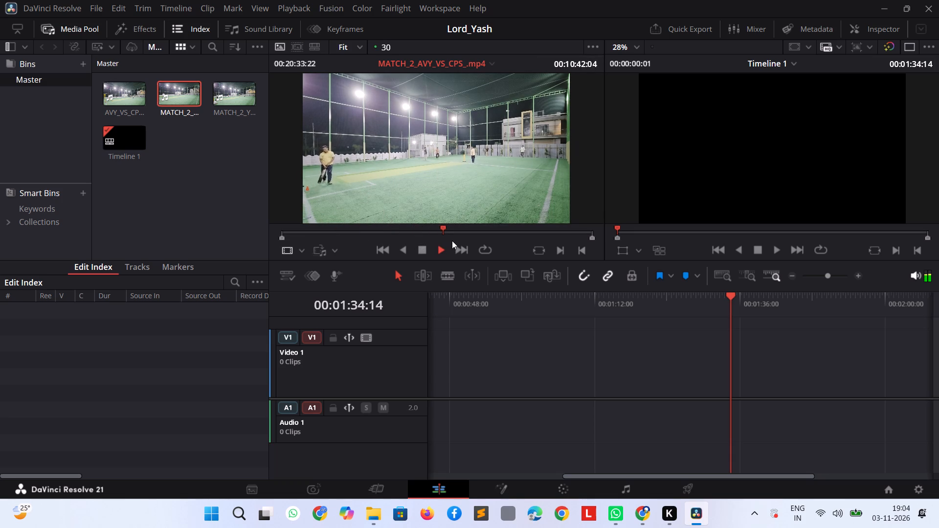
{"action": "left_click", "coordinate": [457, 235]}
{"action": "left_click", "coordinate": [473, 233]}
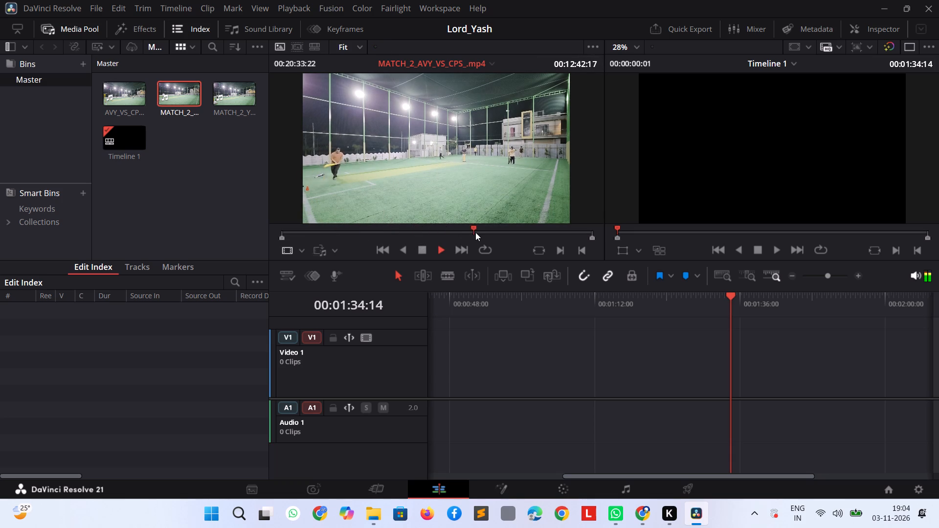
{"action": "left_click", "coordinate": [481, 232]}
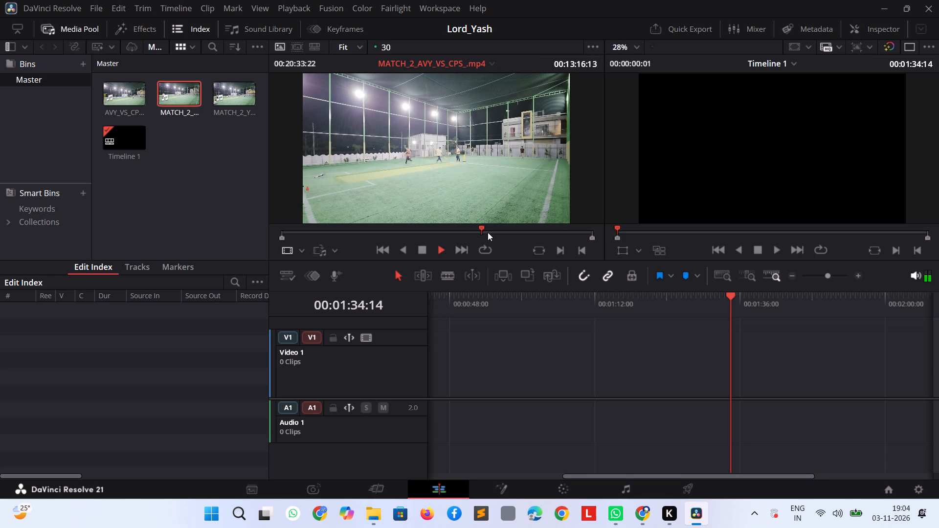
{"action": "left_click", "coordinate": [488, 232]}
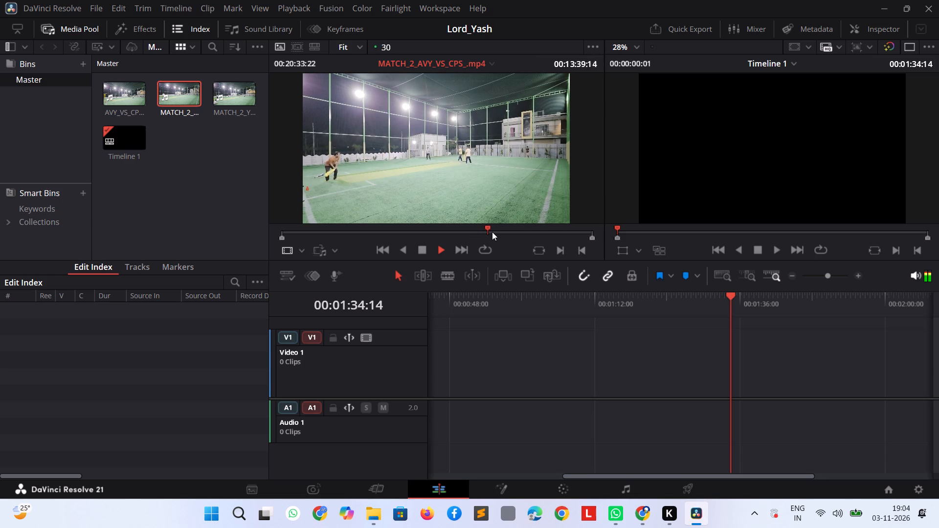
{"action": "left_click", "coordinate": [492, 232]}
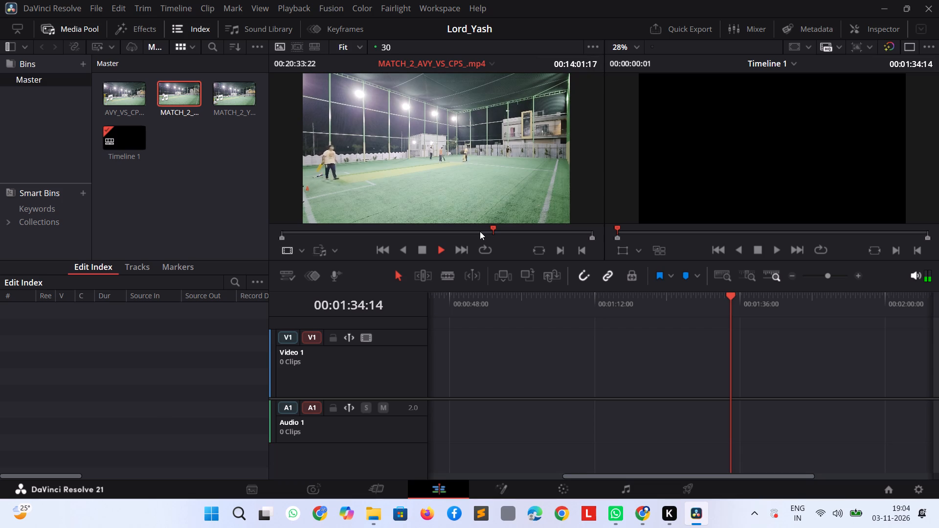
{"action": "left_click", "coordinate": [480, 231]}
{"action": "key", "text": "space"}
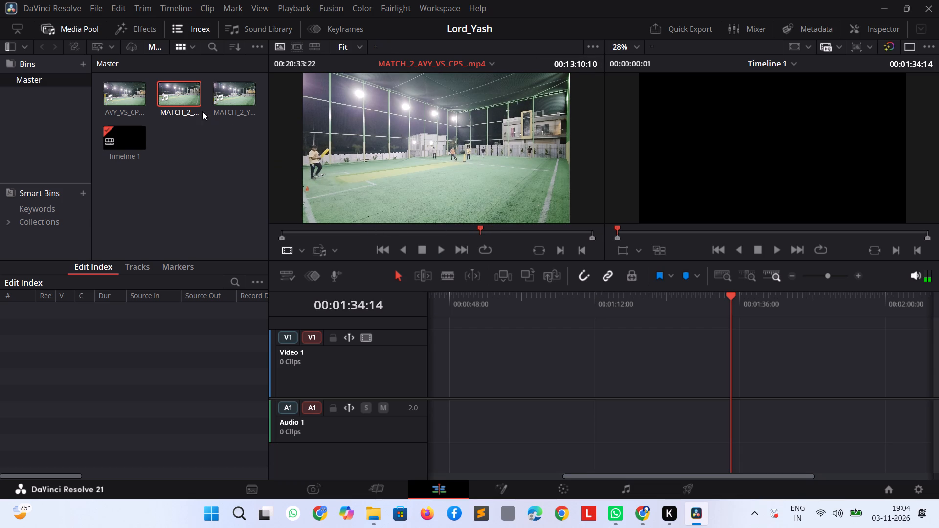
Place MATCH_2_AVY_VS_CPS_.mp4 on Video 1 and Audio 1 at the very start of Timeline 1.
{"action": "left_click_drag", "start_coordinate": [171, 89], "coordinate": [313, 205]}
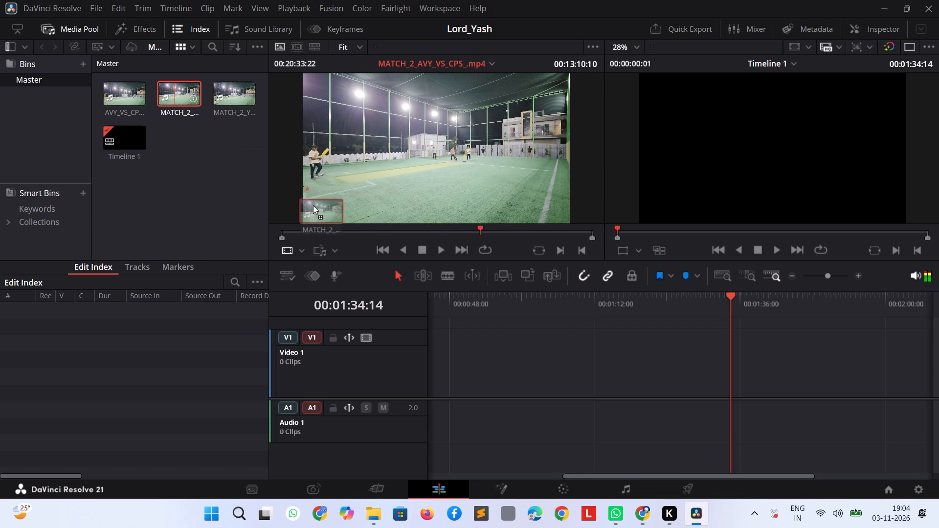
{"action": "left_click_drag", "start_coordinate": [313, 205], "coordinate": [464, 365]}
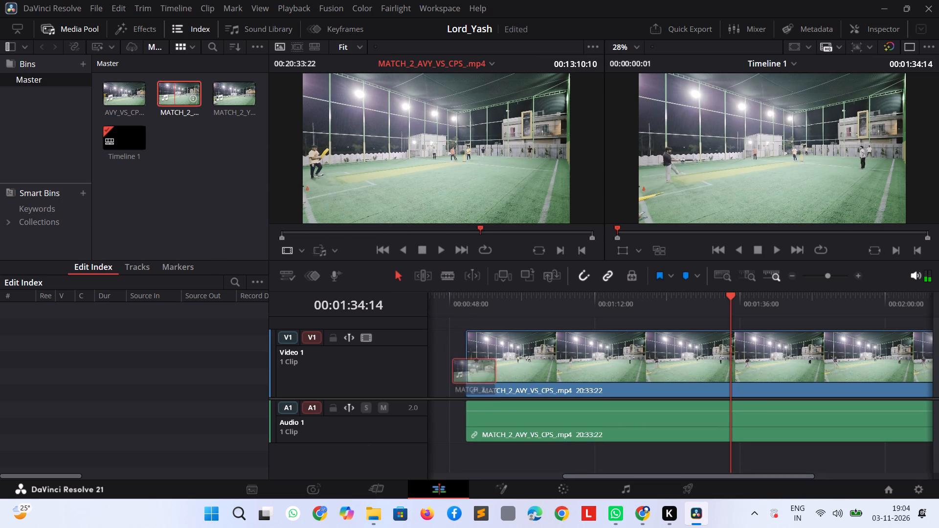
{"action": "left_click_drag", "start_coordinate": [464, 365], "coordinate": [431, 362]}
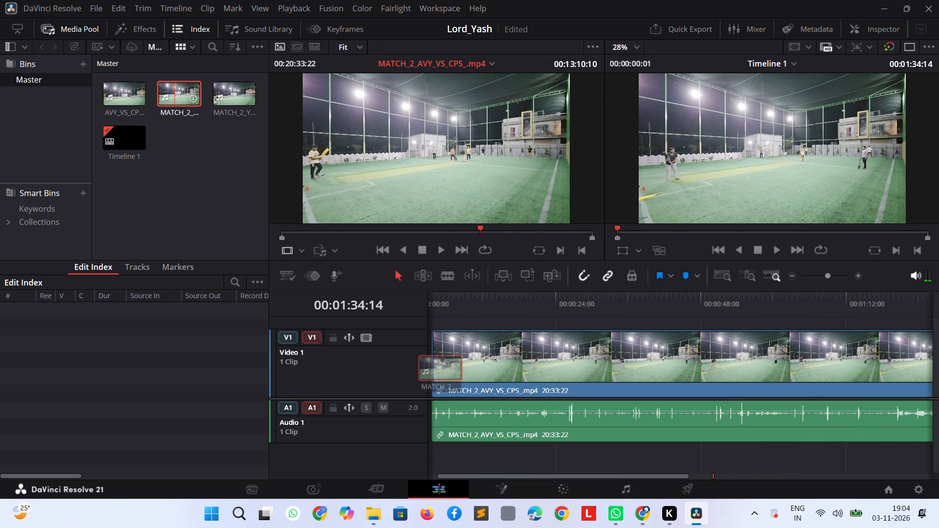
{"action": "left_click_drag", "start_coordinate": [431, 362], "coordinate": [431, 362]}
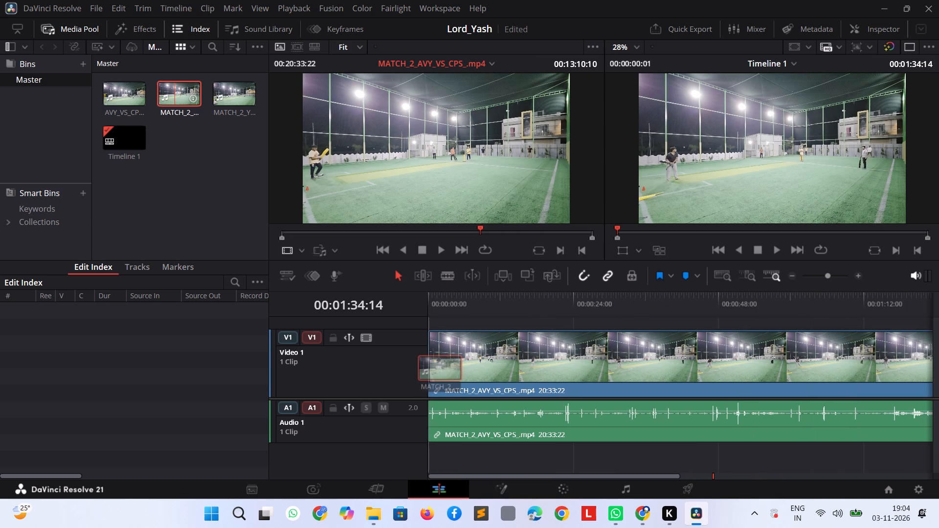
{"action": "left_click_drag", "start_coordinate": [431, 362], "coordinate": [431, 362]}
{"action": "left_click", "coordinate": [456, 342]}
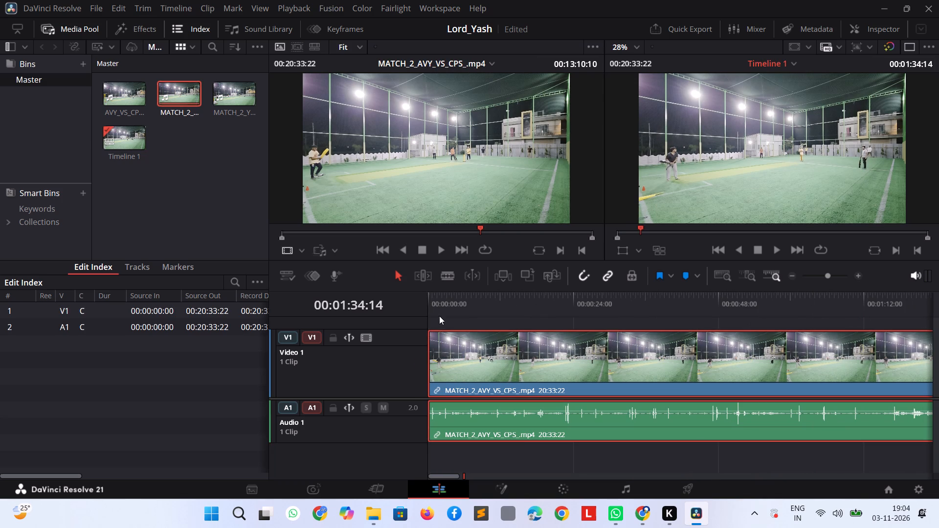
Skim the match footage in Timeline 1 from about 00:01:34 forward, pausing at about 00:14:05.
{"action": "key", "text": "space"}
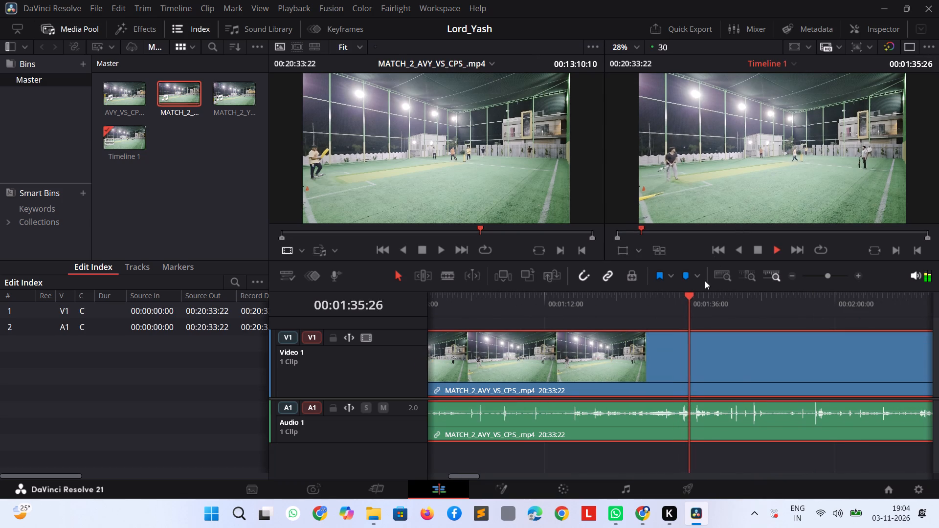
{"action": "left_click", "coordinate": [717, 230]}
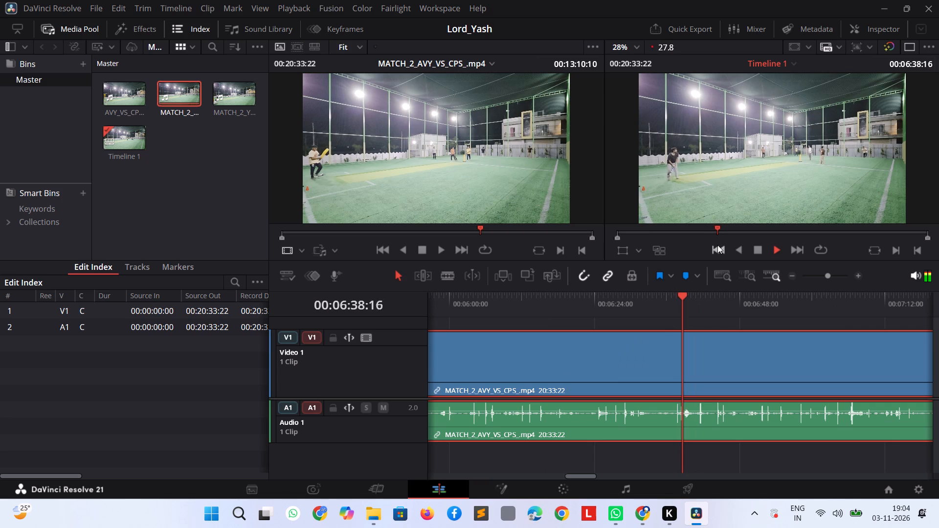
{"action": "left_click", "coordinate": [731, 231]}
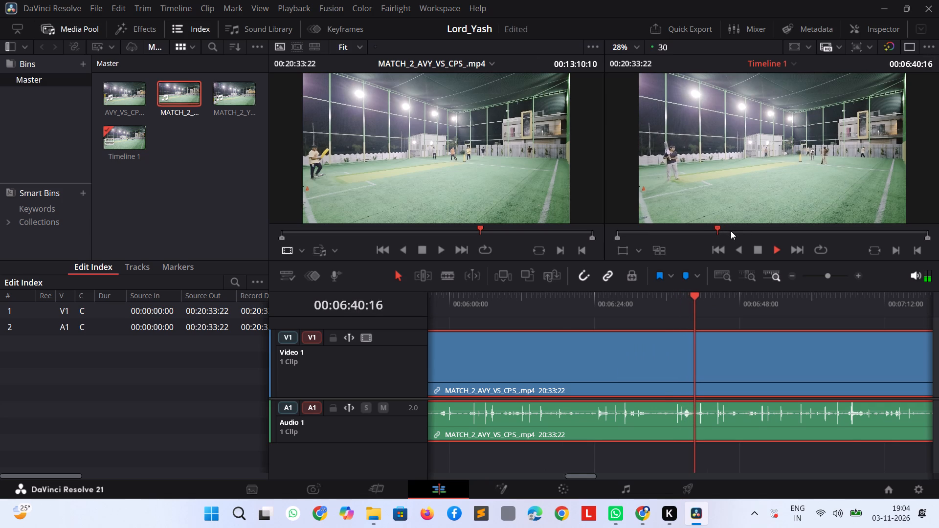
{"action": "left_click", "coordinate": [743, 234]}
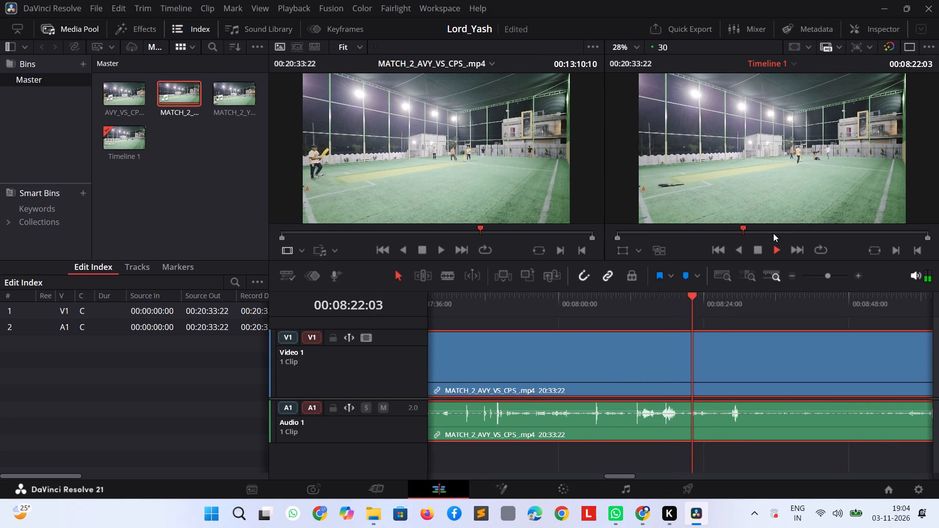
{"action": "left_click", "coordinate": [773, 233]}
{"action": "left_click", "coordinate": [766, 227]}
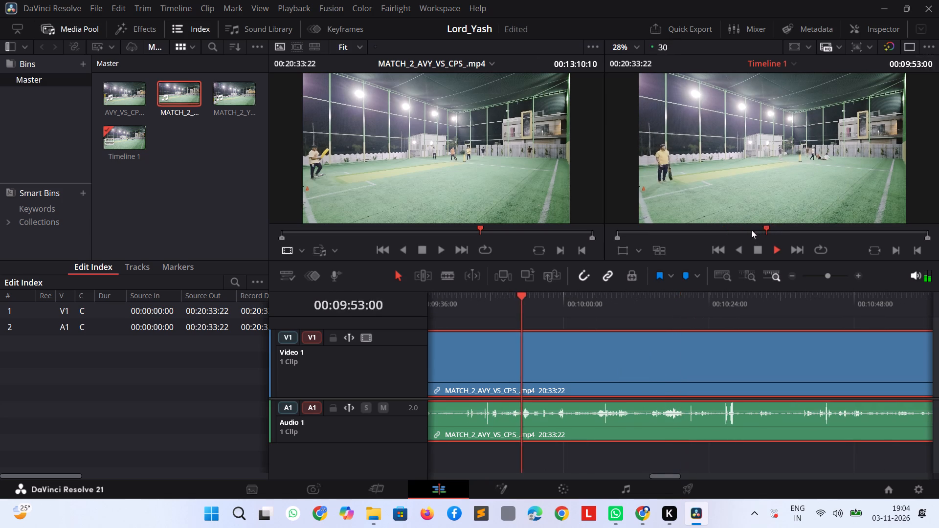
{"action": "left_click", "coordinate": [774, 233]}
{"action": "left_click", "coordinate": [781, 231]}
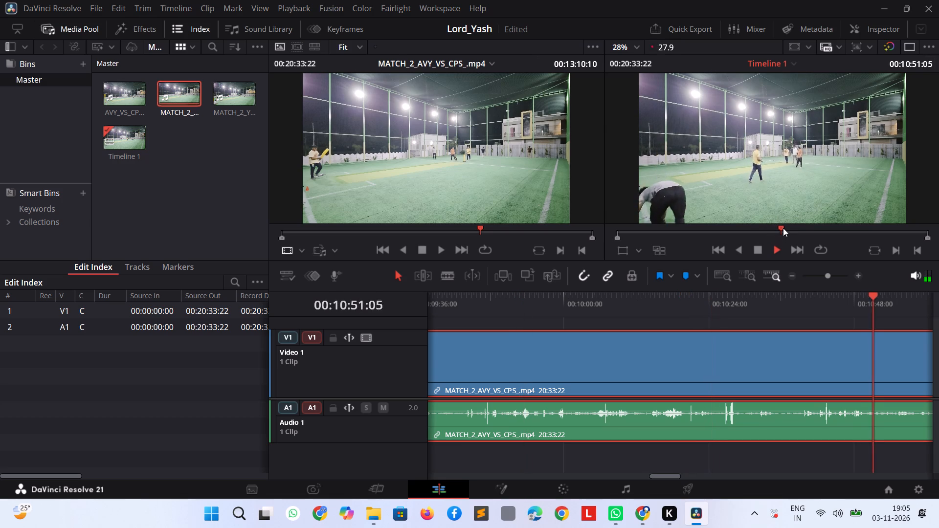
{"action": "left_click", "coordinate": [783, 227]}
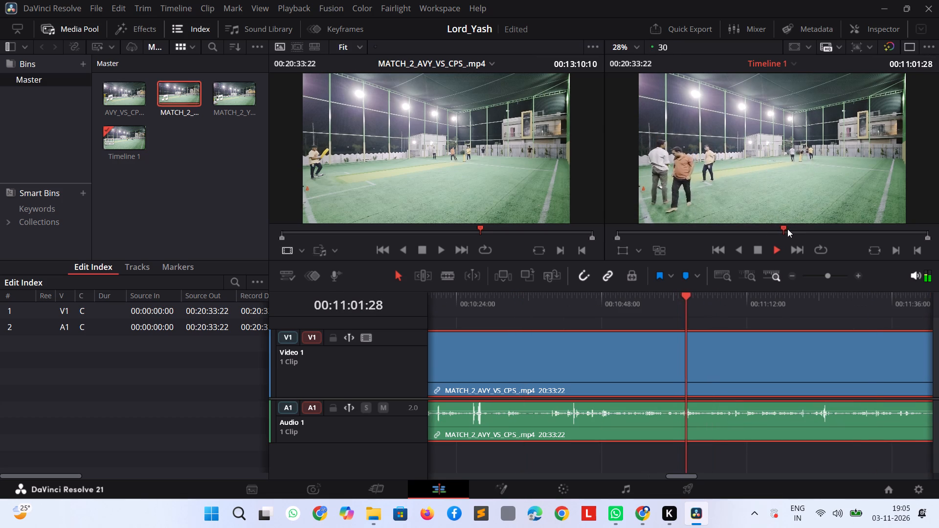
{"action": "left_click", "coordinate": [787, 229]}
{"action": "left_click", "coordinate": [790, 231]}
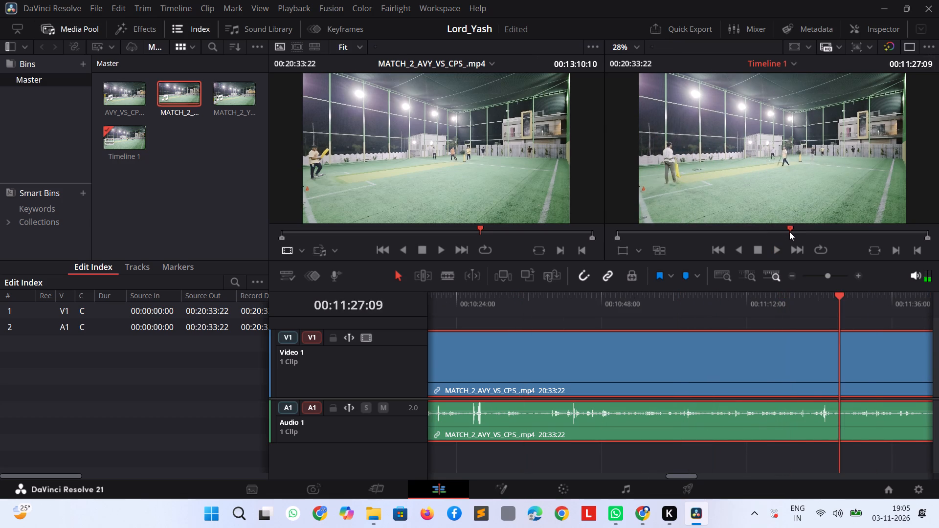
{"action": "left_click", "coordinate": [796, 229]}
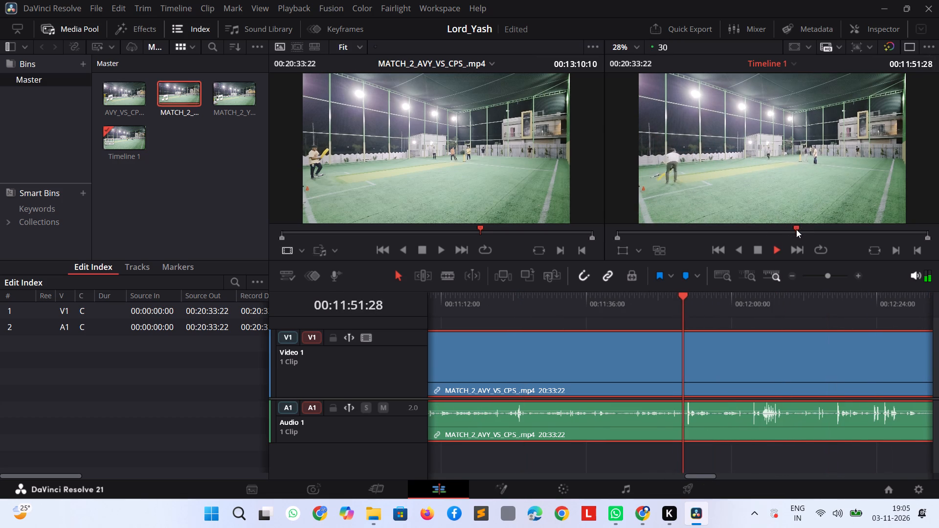
{"action": "left_click", "coordinate": [802, 230]}
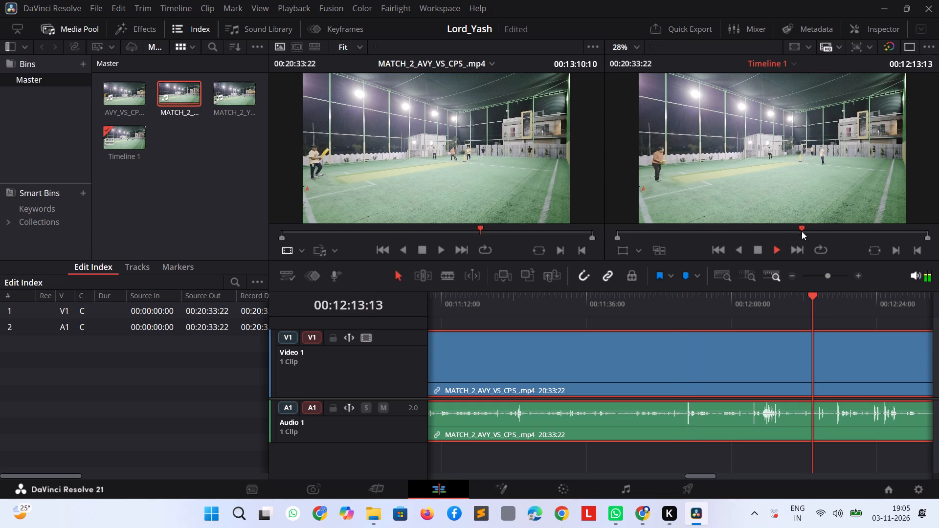
{"action": "left_click", "coordinate": [809, 230]}
{"action": "left_click", "coordinate": [819, 230]}
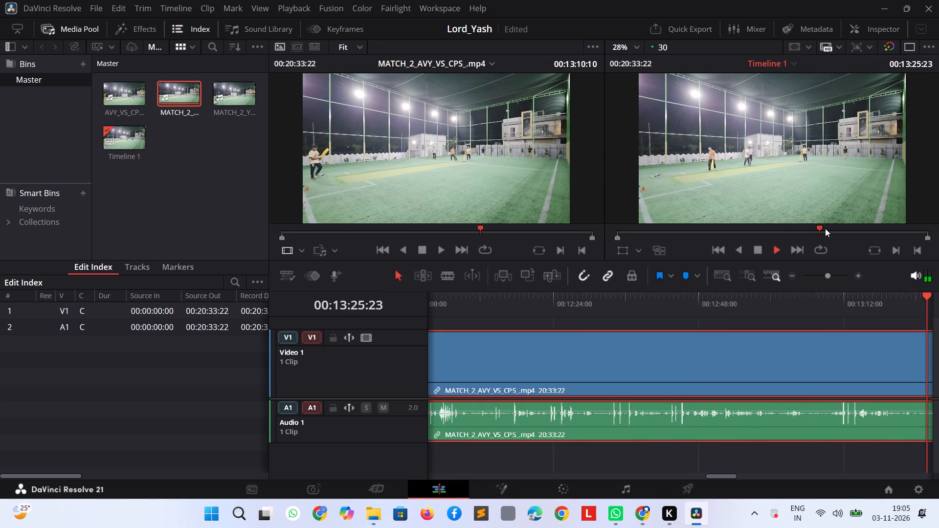
{"action": "left_click", "coordinate": [825, 228]}
{"action": "key", "text": "space"}
{"action": "key", "text": "space"}
{"action": "key", "text": "space"}
{"action": "key", "text": "space"}
{"action": "key", "text": "space"}
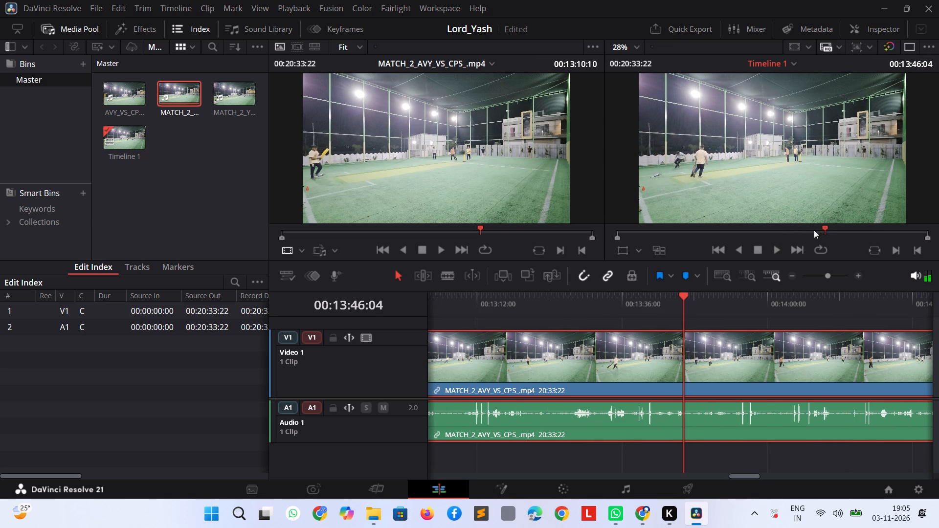
{"action": "key", "text": "space"}
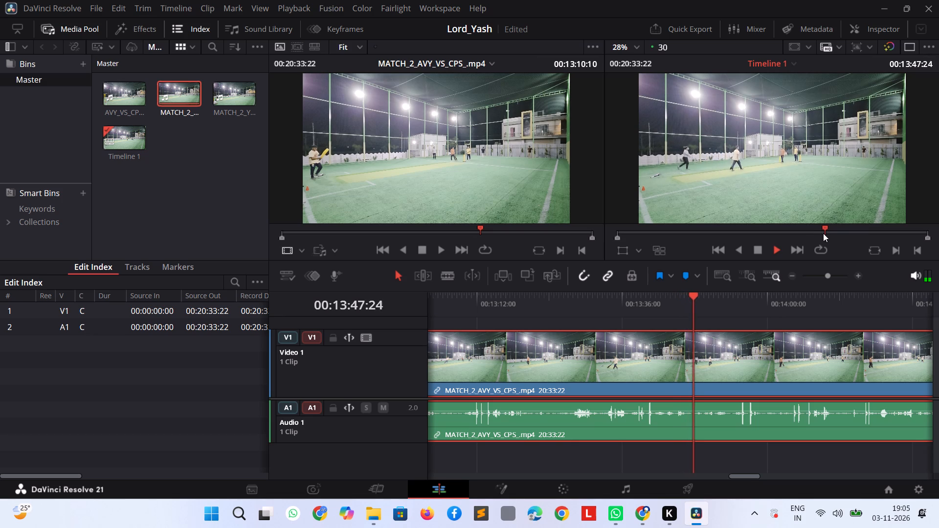
{"action": "left_click", "coordinate": [829, 231]}
{"action": "key", "text": "space"}
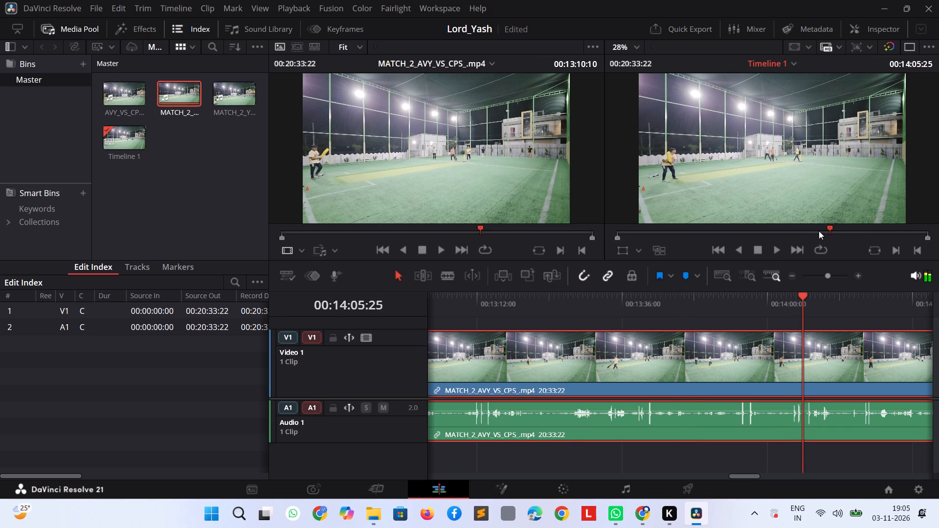
Step back through Timeline 1 in one-second jumps from about 00:14:05 to about 00:12:05 to examine the play.
{"action": "key", "text": "shift+Left"}
{"action": "key", "text": "shift+Left"}
{"action": "key", "text": "shift+Left"}
{"action": "key", "text": "shift+Left"}
{"action": "key", "text": "shift+Left"}
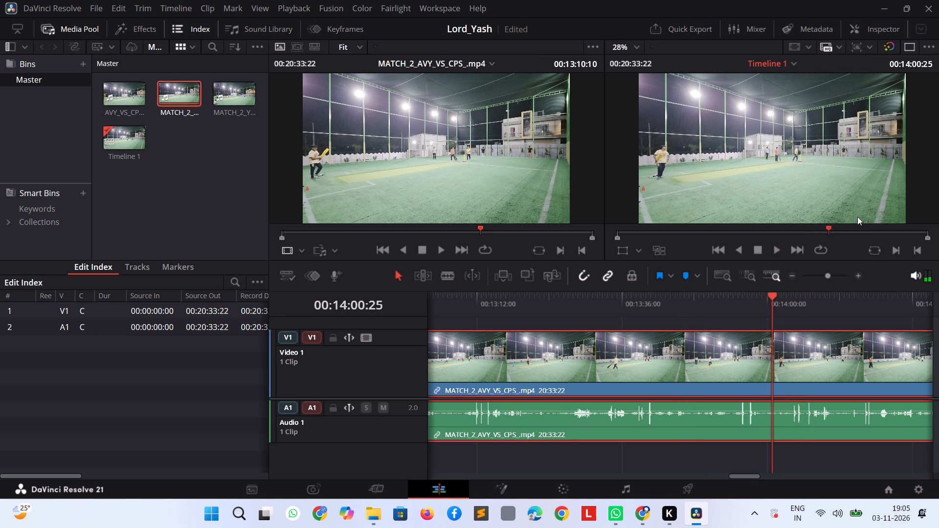
{"action": "key", "text": "shift+Left"}
{"action": "key", "text": "shift+Left"}
{"action": "key", "text": "shift+Left"}
{"action": "key", "text": "shift+Left"}
{"action": "key", "text": "shift+Left"}
{"action": "key", "text": "shift+Left"}
{"action": "key", "text": "shift+Left"}
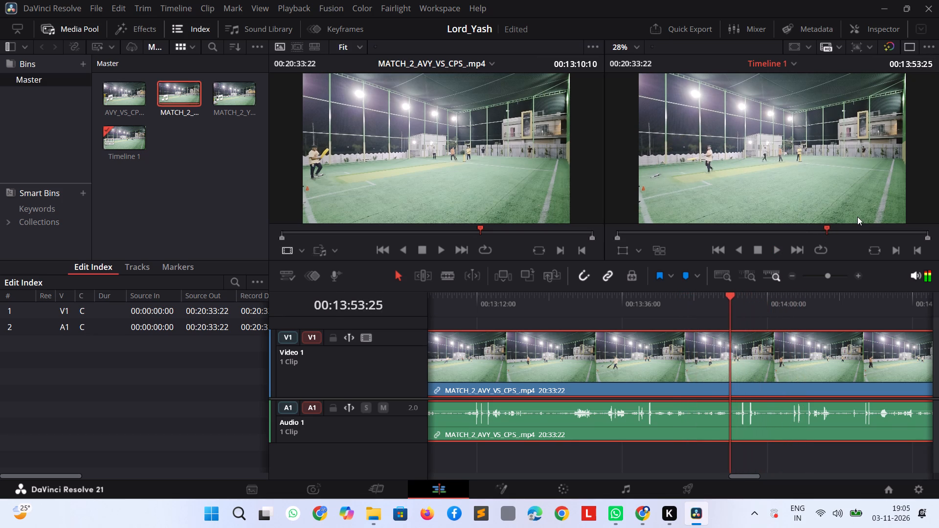
{"action": "key", "text": "shift+Left"}
{"action": "key", "text": "shift+Left"}
{"action": "key", "text": "shift+Left"}
{"action": "key", "text": "shift+Left"}
{"action": "key", "text": "shift+Left"}
{"action": "key", "text": "shift+Left"}
{"action": "key", "text": "shift+Left"}
{"action": "key", "text": "shift+Left"}
{"action": "key", "text": "shift+Left"}
{"action": "key", "text": "shift+Left"}
{"action": "key", "text": "shift+Left"}
{"action": "key", "text": "shift+Left"}
{"action": "key", "text": "shift+Left"}
{"action": "key", "text": "shift+Left"}
{"action": "key", "text": "shift+Left"}
{"action": "key", "text": "shift+Left"}
{"action": "key", "text": "shift+Left"}
{"action": "key", "text": "shift+Left"}
{"action": "key", "text": "shift+Left"}
{"action": "key", "text": "shift+Left"}
{"action": "key", "text": "shift+Left"}
{"action": "key", "text": "shift+Left"}
{"action": "key", "text": "shift+Left"}
{"action": "key", "text": "shift+Left"}
{"action": "key", "text": "shift+Left"}
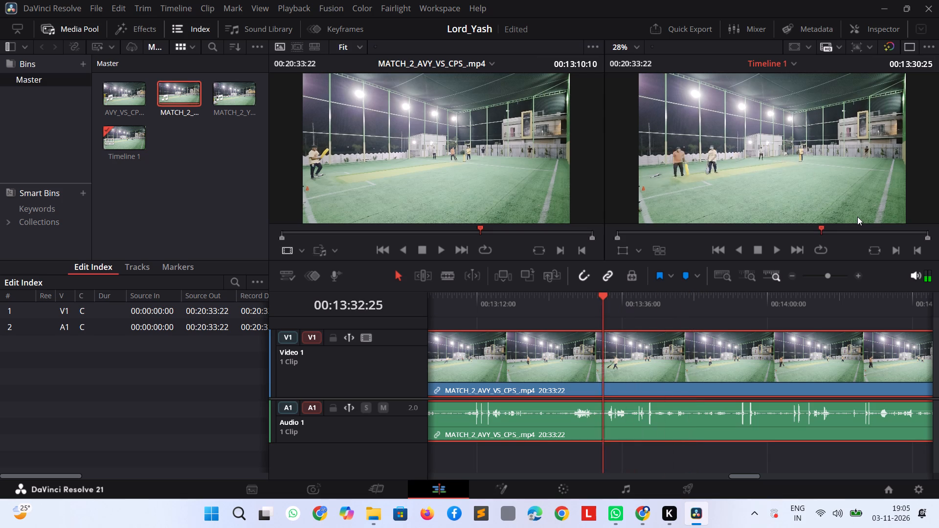
{"action": "key", "text": "shift+Left"}
{"action": "key", "text": "shift+Left"}
{"action": "key", "text": "shift+Left"}
{"action": "key", "text": "shift+Left"}
{"action": "key", "text": "shift+Left"}
{"action": "key", "text": "shift+Left"}
{"action": "key", "text": "shift+Left"}
{"action": "key", "text": "shift+Left"}
{"action": "key", "text": "shift+Left"}
{"action": "key", "text": "shift+Left"}
{"action": "key", "text": "shift+Left"}
{"action": "key", "text": "shift+Left"}
{"action": "key", "text": "shift+Left"}
{"action": "key", "text": "shift+Left"}
{"action": "key", "text": "shift+Left"}
{"action": "key", "text": "shift+Left"}
{"action": "key", "text": "shift+Left"}
{"action": "key", "text": "shift+Left"}
{"action": "key", "text": "shift+Left"}
{"action": "key", "text": "shift+Left"}
{"action": "key", "text": "shift+Left"}
{"action": "key", "text": "shift+Left"}
{"action": "key", "text": "shift+Left"}
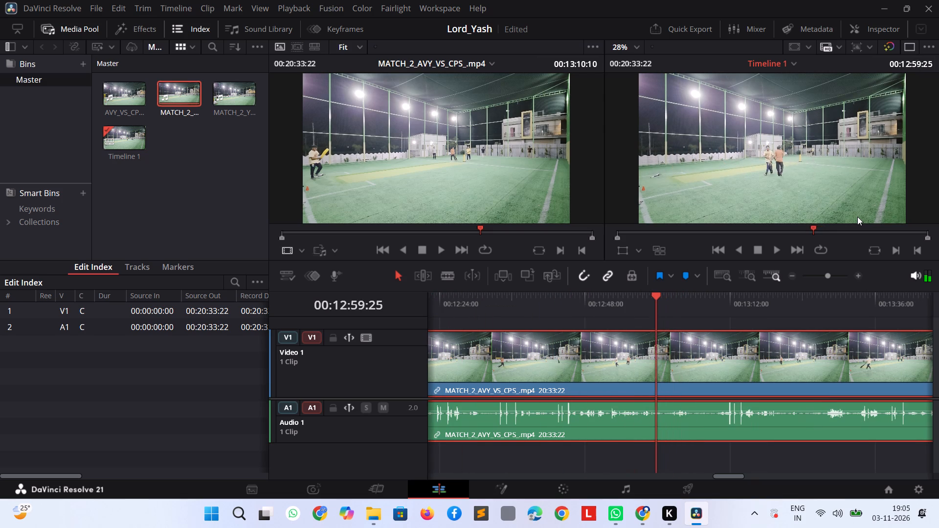
{"action": "key", "text": "shift+Left"}
{"action": "key", "text": "shift+Left"}
{"action": "key", "text": "shift+Left"}
{"action": "key", "text": "shift+Left"}
{"action": "key", "text": "shift+Left"}
{"action": "key", "text": "shift+Left"}
{"action": "key", "text": "shift+Left"}
{"action": "key", "text": "shift+Left"}
{"action": "key", "text": "shift+Left"}
{"action": "key", "text": "shift+Left"}
{"action": "key", "text": "shift+Left"}
{"action": "key", "text": "shift+Left"}
{"action": "key", "text": "shift+Left"}
{"action": "key", "text": "shift+Left"}
{"action": "key", "text": "shift+Left"}
{"action": "key", "text": "shift+Left"}
{"action": "key", "text": "shift+Left"}
{"action": "key", "text": "shift+Left"}
{"action": "key", "text": "shift+Left"}
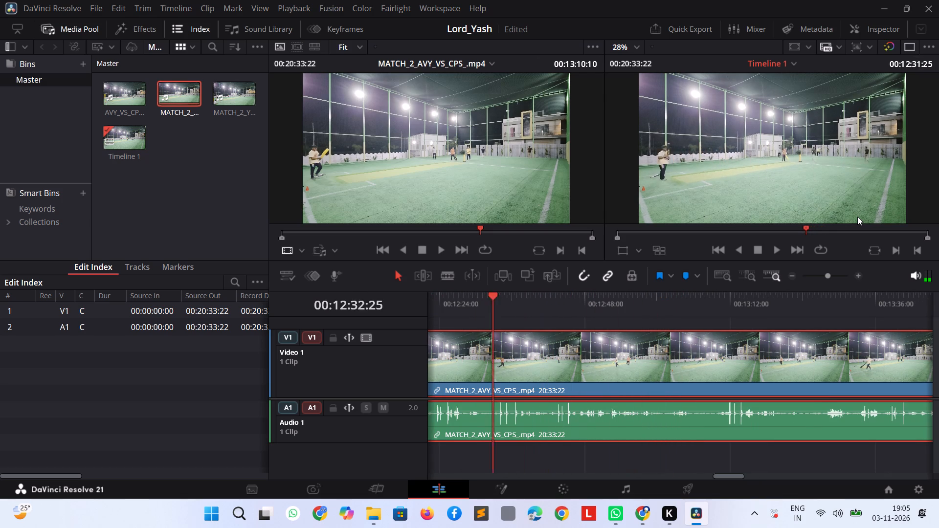
{"action": "key", "text": "shift+Left"}
{"action": "key", "text": "shift+Left"}
{"action": "key", "text": "shift+Left"}
{"action": "key", "text": "shift+Left"}
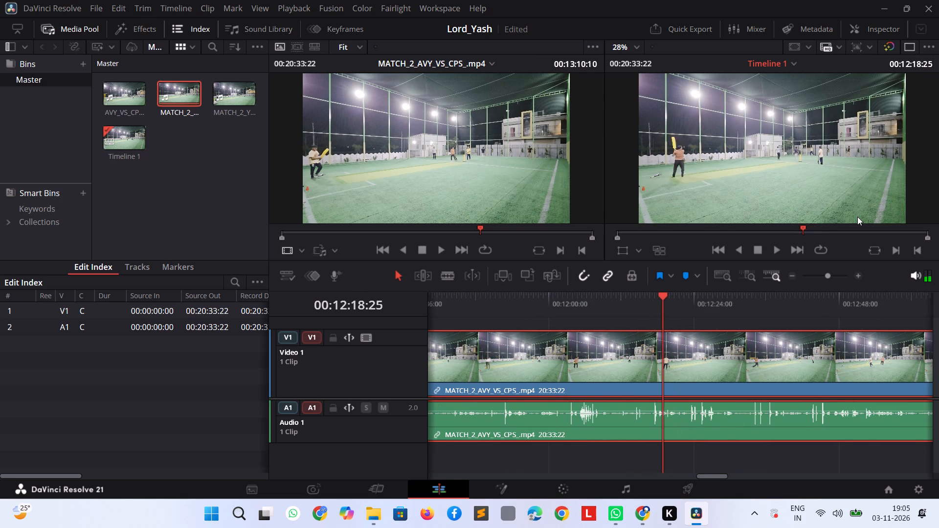
{"action": "key", "text": "shift+Left"}
{"action": "key", "text": "shift+Left"}
{"action": "key", "text": "shift+Left"}
{"action": "key", "text": "shift+Left"}
{"action": "key", "text": "shift+Left"}
{"action": "key", "text": "shift+Left"}
{"action": "key", "text": "shift+Left"}
{"action": "key", "text": "shift+Left"}
{"action": "key", "text": "shift+Left"}
{"action": "key", "text": "shift+Left"}
{"action": "key", "text": "shift+Left"}
{"action": "key", "text": "shift+Left"}
{"action": "key", "text": "shift+Left"}
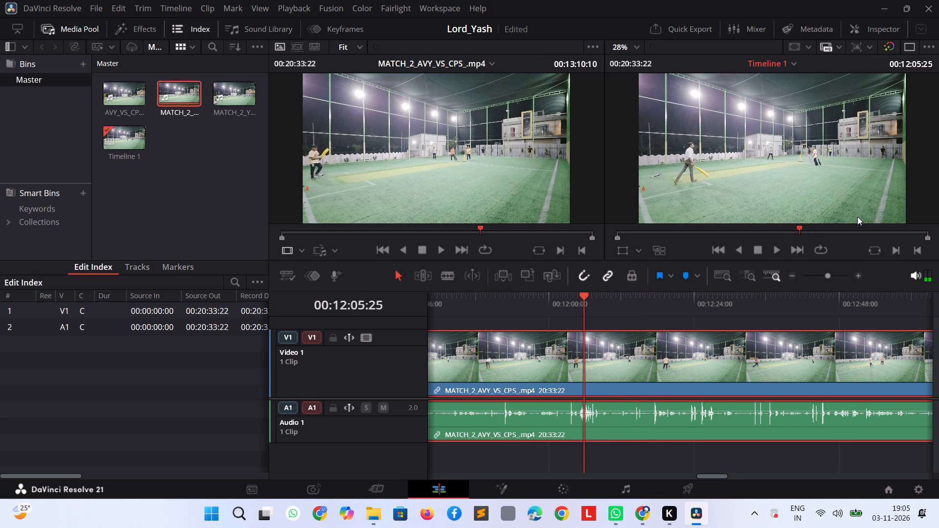
Step through Timeline 1 in one-second jumps from about 00:12:05 past 00:12:35 and back to 00:12:31:25, looking for the next delivery.
{"action": "key", "text": "shift+Right"}
{"action": "key", "text": "shift+Right"}
{"action": "key", "text": "shift+Right"}
{"action": "key", "text": "shift+Right"}
{"action": "key", "text": "shift+Right"}
{"action": "key", "text": "shift+Right"}
{"action": "key", "text": "shift+Right"}
{"action": "key", "text": "shift+Right"}
{"action": "key", "text": "shift+Right"}
{"action": "key", "text": "shift+Right"}
{"action": "key", "text": "shift+Right"}
{"action": "key", "text": "shift+Right"}
{"action": "key", "text": "shift+Right"}
{"action": "key", "text": "shift+Right"}
{"action": "key", "text": "shift+Right"}
{"action": "key", "text": "shift+Right"}
{"action": "key", "text": "shift+Right"}
{"action": "key", "text": "shift+Right"}
{"action": "key", "text": "shift+Right"}
{"action": "key", "text": "shift+Right"}
{"action": "key", "text": "shift+Right"}
{"action": "key", "text": "shift+Right"}
{"action": "key", "text": "shift+Right"}
{"action": "key", "text": "shift+Right"}
{"action": "key", "text": "shift+Right"}
{"action": "key", "text": "shift+Right"}
{"action": "key", "text": "shift+Right"}
{"action": "key", "text": "shift+Right"}
{"action": "key", "text": "shift+Right"}
{"action": "key", "text": "shift+Right"}
{"action": "key", "text": "shift+Right"}
{"action": "key", "text": "shift+Right"}
{"action": "key", "text": "shift+Right"}
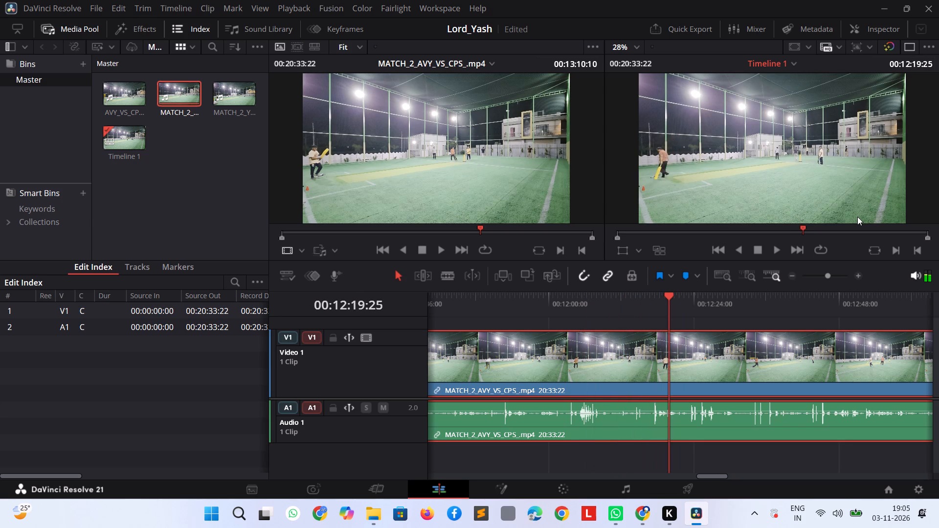
{"action": "key", "text": "shift+Left"}
{"action": "key", "text": "shift+Left"}
{"action": "key", "text": "shift+Left"}
{"action": "key", "text": "shift+Left"}
{"action": "key", "text": "shift+Left"}
{"action": "key", "text": "shift+Left"}
{"action": "key", "text": "shift+Left"}
{"action": "key", "text": "shift+Left"}
{"action": "key", "text": "shift+Left"}
{"action": "key", "text": "shift+Left"}
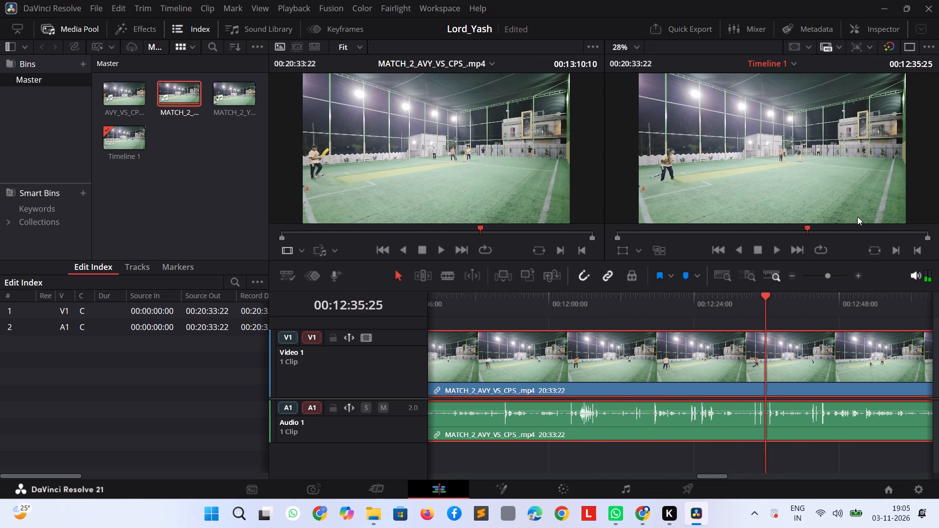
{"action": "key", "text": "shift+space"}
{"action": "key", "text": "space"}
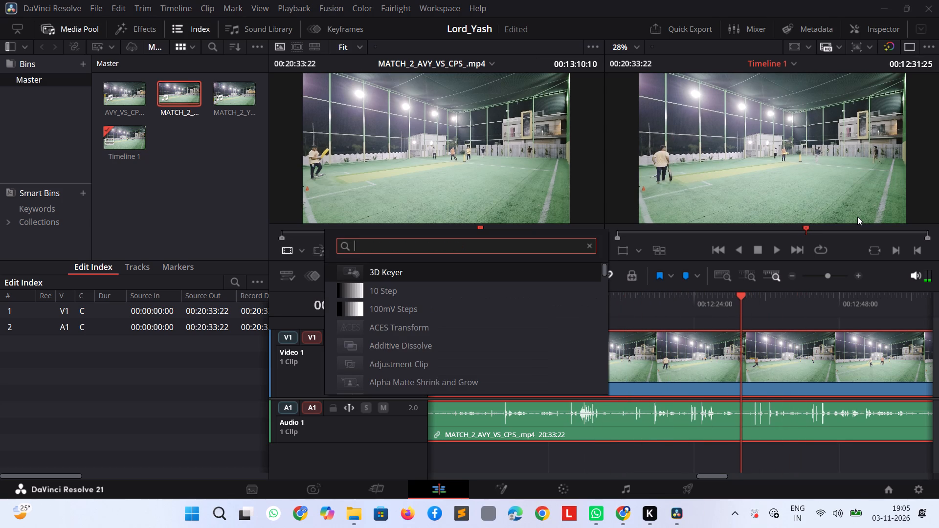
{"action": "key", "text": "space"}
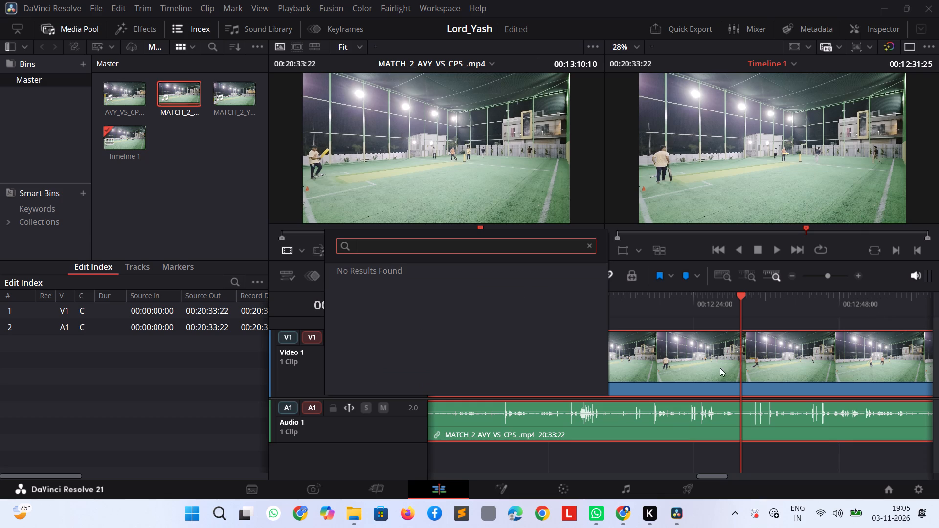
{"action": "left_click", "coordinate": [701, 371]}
Play the delivery on Timeline 1 between about 00:12:28 and 00:12:40 to judge where the kept footage should begin.
{"action": "key", "text": "space"}
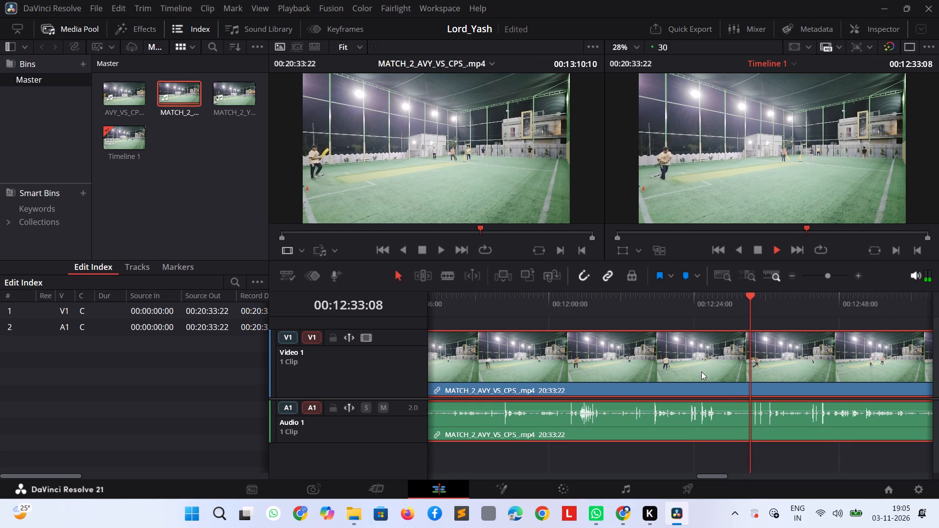
{"action": "key", "text": "shift+Left"}
{"action": "key", "text": "shift+Left"}
{"action": "key", "text": "shift+Left"}
{"action": "key", "text": "shift+Left"}
{"action": "key", "text": "shift+Left"}
{"action": "key", "text": "shift+Left"}
{"action": "key", "text": "shift+Left"}
{"action": "key", "text": "shift+Left"}
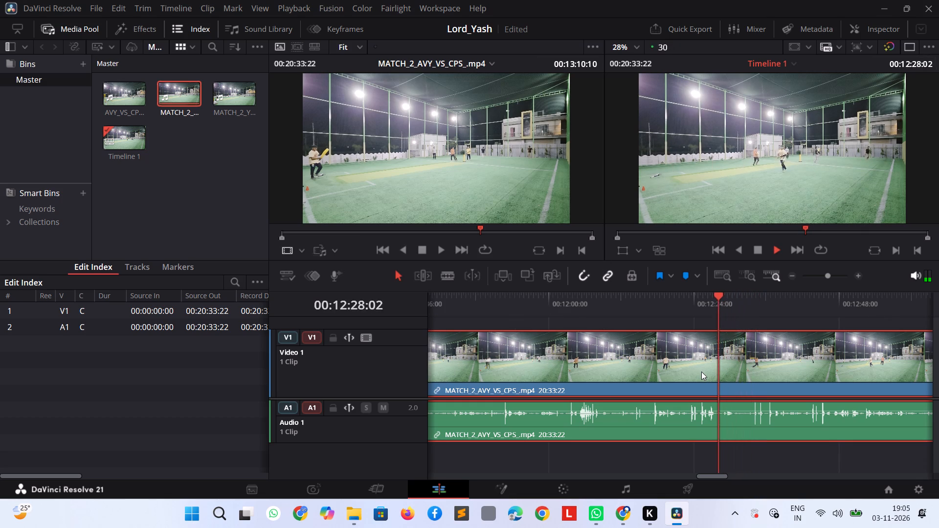
{"action": "key", "text": "shift+Right"}
{"action": "key", "text": "shift+Right"}
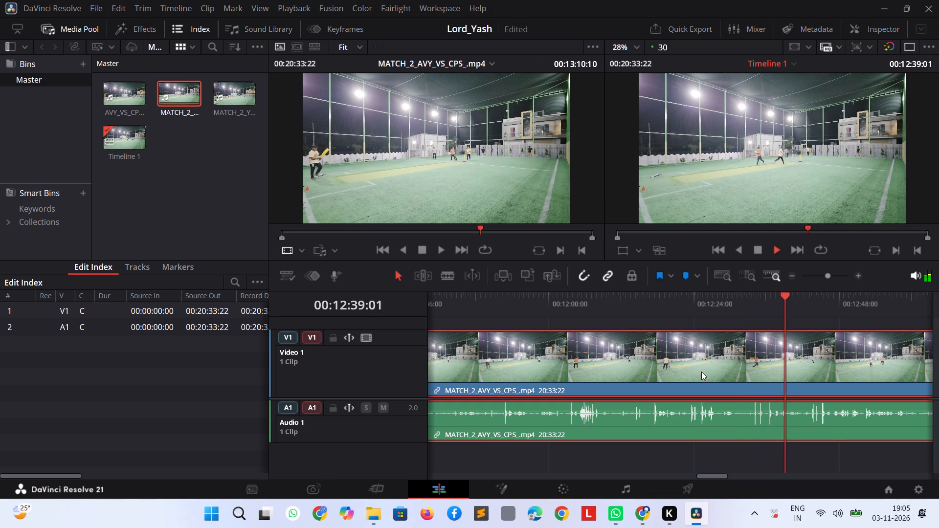
{"action": "key", "text": "space"}
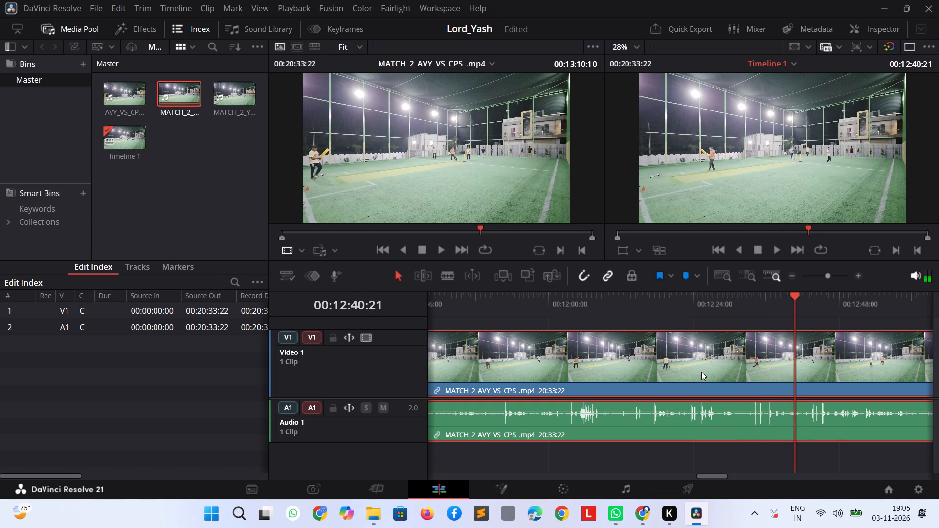
Split the match clip at 00:12:35:13 and delete all the footage before the cut, closing the gap.
{"action": "key", "text": "shift+Left"}
{"action": "key", "text": "shift+Left"}
{"action": "key", "text": "shift+Left"}
{"action": "key", "text": "shift+Left"}
{"action": "key", "text": "shift+Left"}
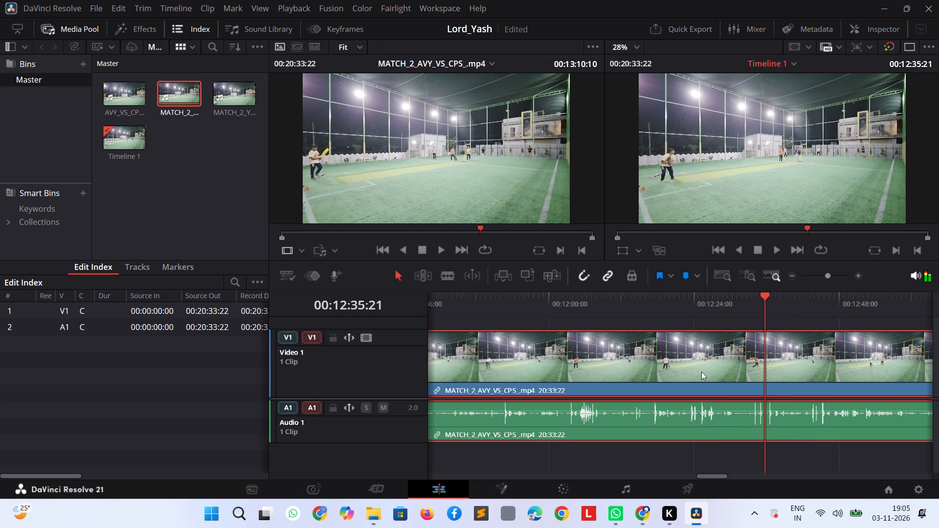
{"action": "key", "text": "shift+Left"}
{"action": "key", "text": "shift+Left"}
{"action": "key", "text": "shift+Left"}
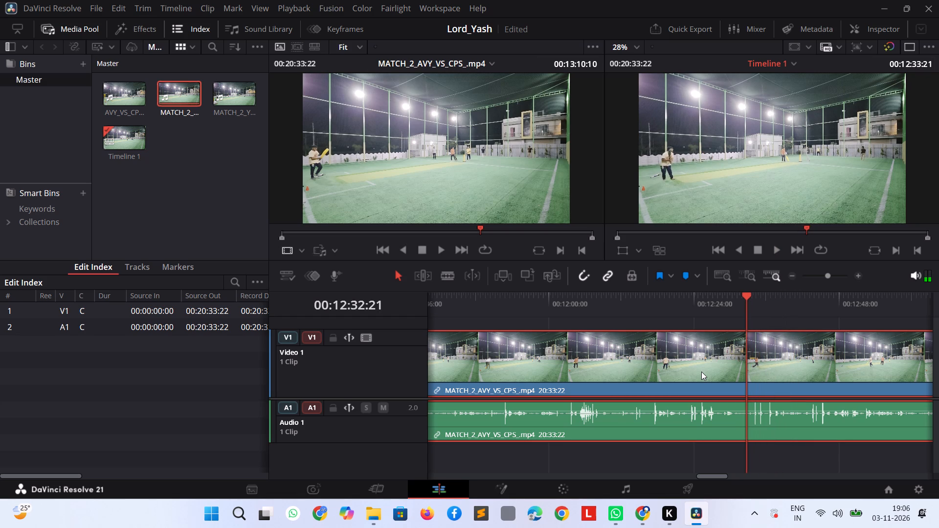
{"action": "key", "text": "space"}
{"action": "key", "text": "space"}
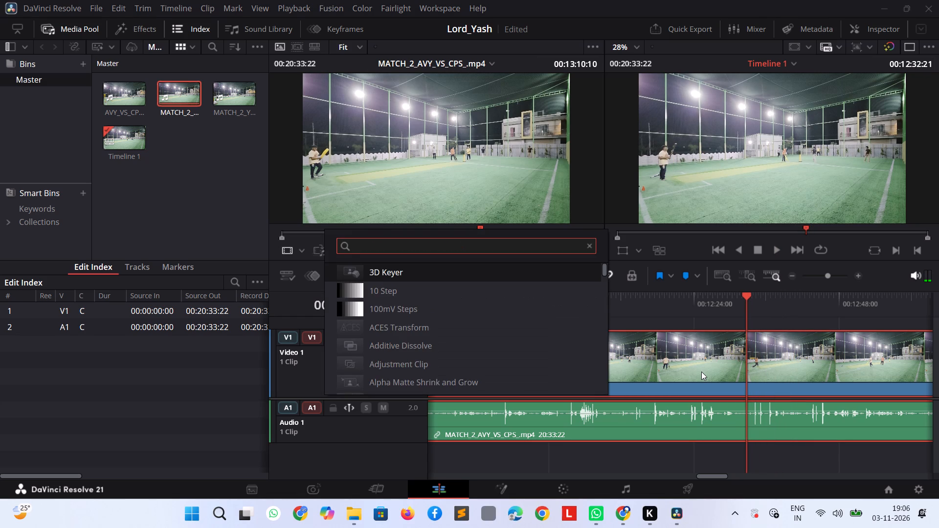
{"action": "left_click", "coordinate": [773, 246]}
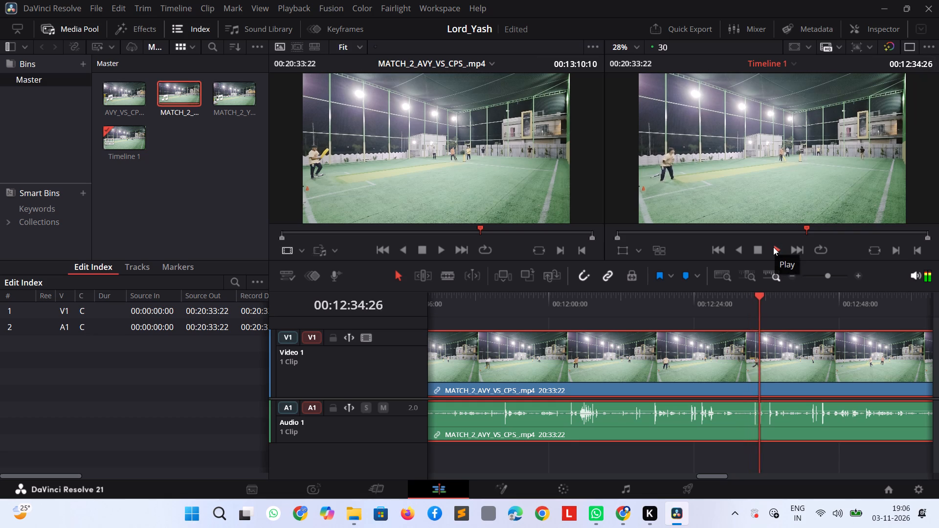
{"action": "key", "text": "space"}
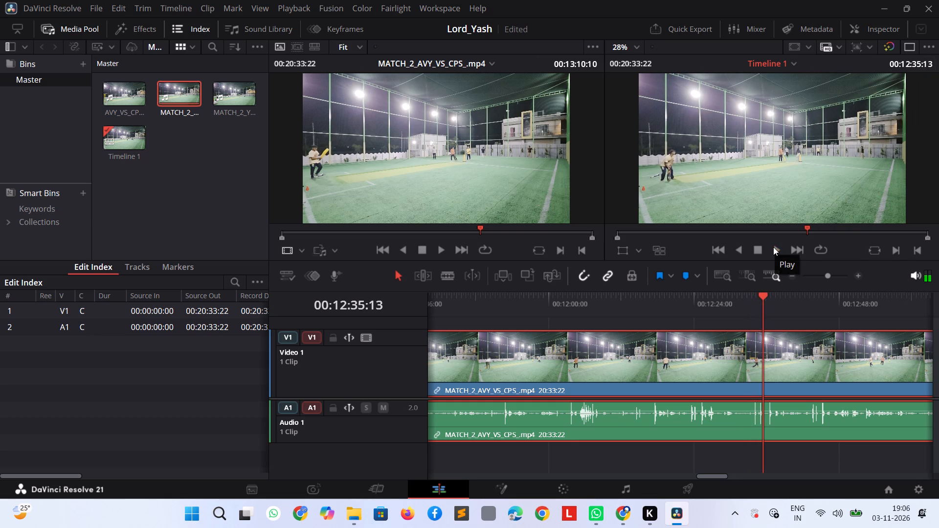
{"action": "key", "text": "ctrl+b"}
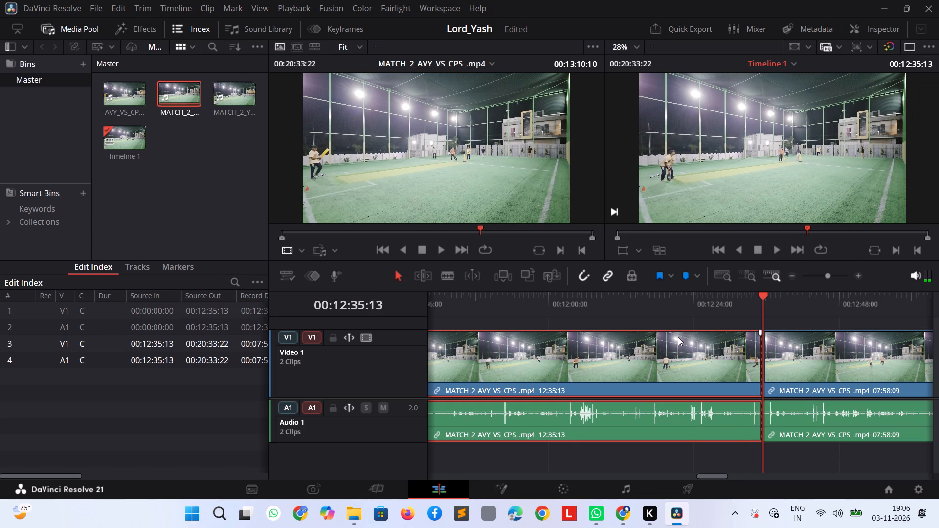
{"action": "left_click", "coordinate": [677, 337]}
{"action": "left_click", "coordinate": [678, 347]}
{"action": "key", "text": "Delete"}
Split the remaining match clip at 00:00:04:04 on Timeline 1, where the first playing moment ends.
{"action": "key", "text": "space"}
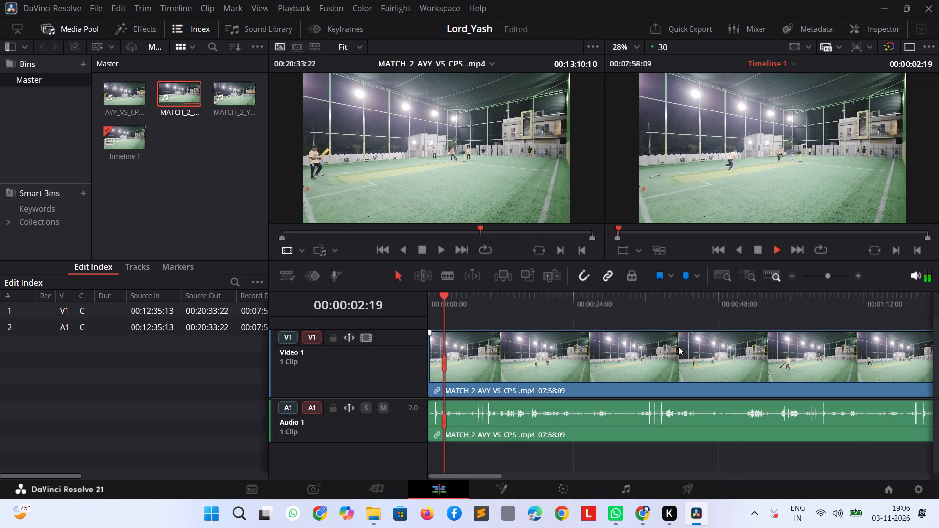
{"action": "key", "text": "space"}
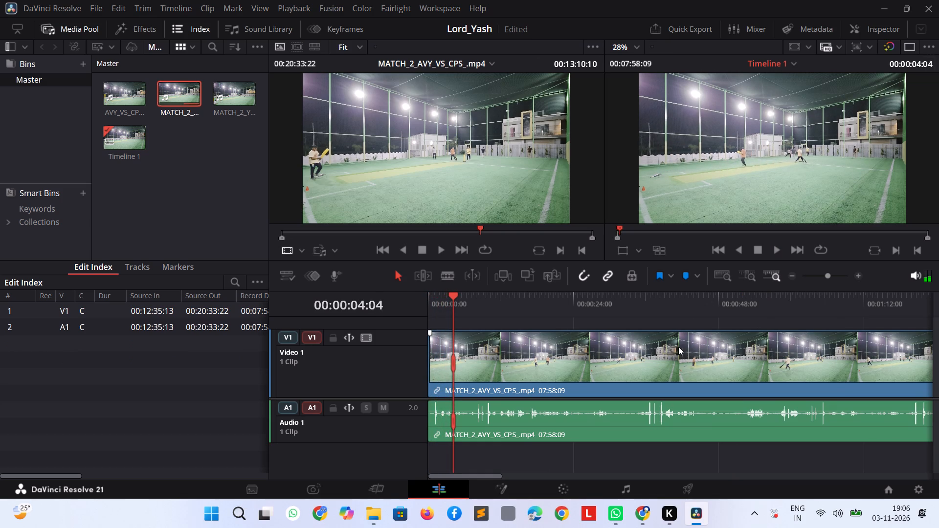
{"action": "key", "text": "ctrl+b"}
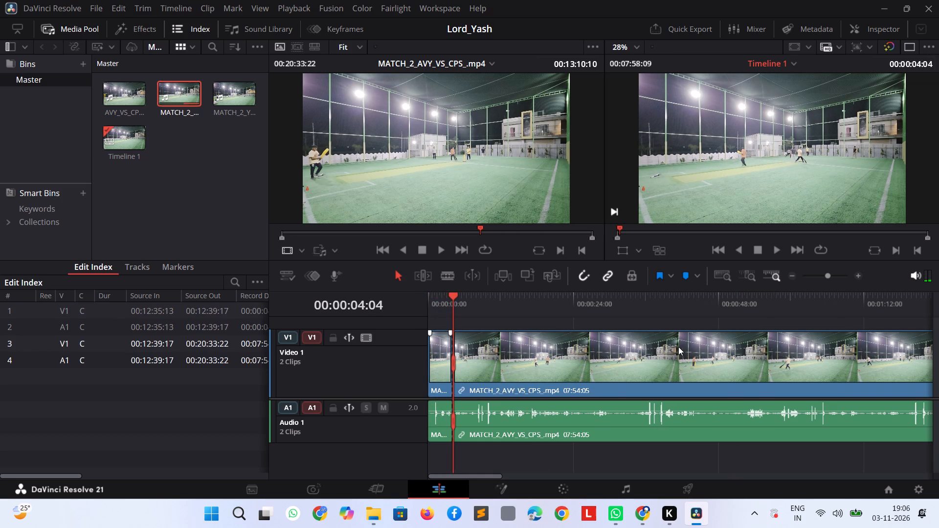
Find the next delivery, split the clip at 00:00:36:26 and delete the idle section between 00:00:04:04 and that cut.
{"action": "key", "text": "space"}
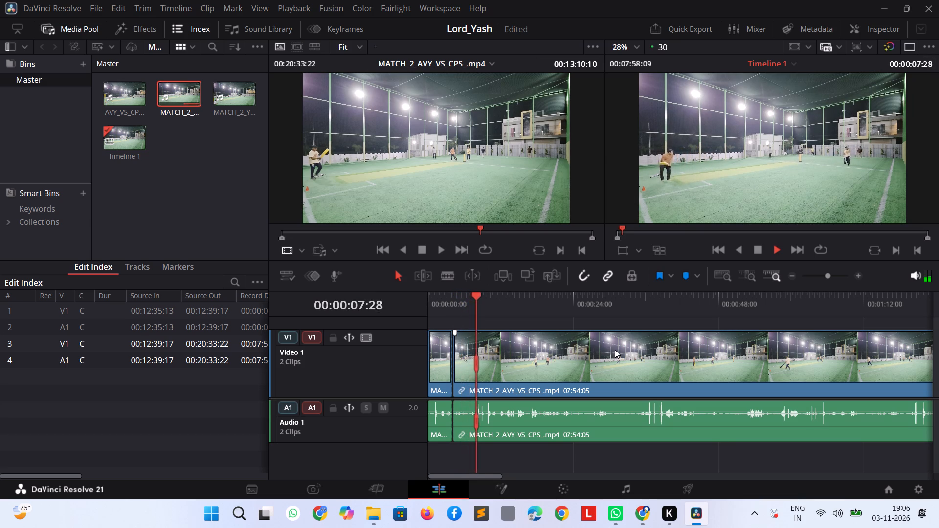
{"action": "key", "text": "shift+Right"}
{"action": "key", "text": "shift+Right"}
{"action": "key", "text": "shift+Right"}
{"action": "key", "text": "shift+Right"}
{"action": "key", "text": "shift+Right"}
{"action": "key", "text": "shift+Right"}
{"action": "key", "text": "shift+Right"}
{"action": "key", "text": "shift+Right"}
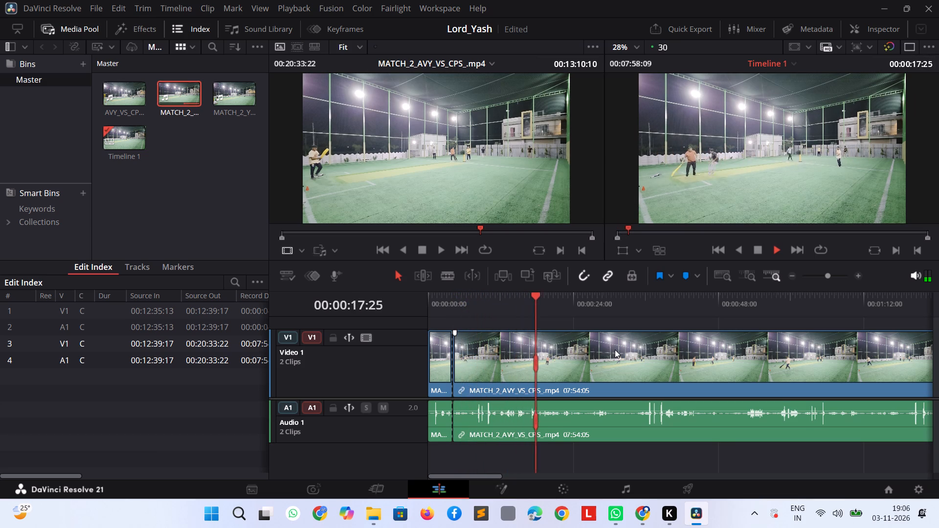
{"action": "key", "text": "shift+Right"}
{"action": "key", "text": "shift+Right"}
{"action": "key", "text": "shift+Right"}
{"action": "key", "text": "shift+Right"}
{"action": "key", "text": "shift+Right"}
{"action": "key", "text": "shift+Right"}
{"action": "key", "text": "shift+Right"}
{"action": "key", "text": "shift+Right"}
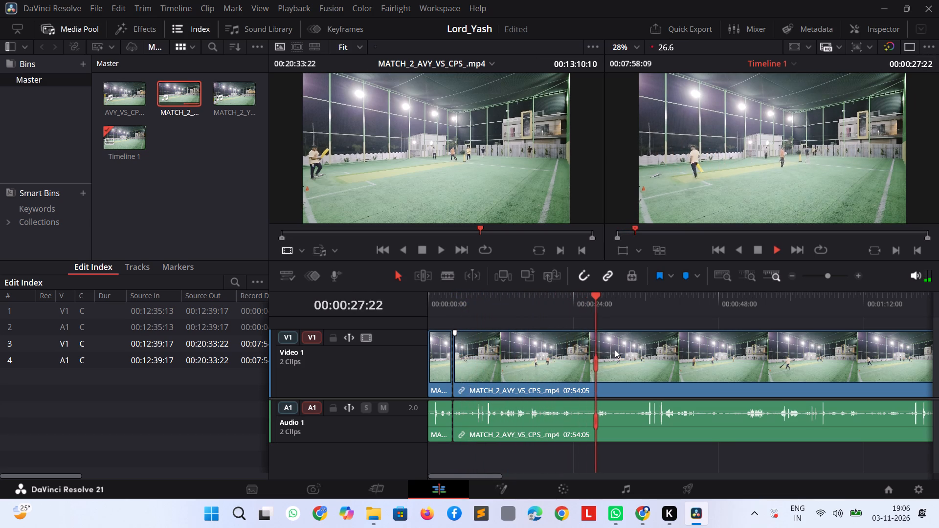
{"action": "key", "text": "shift+Right"}
{"action": "key", "text": "shift+Right"}
{"action": "key", "text": "shift+Right"}
{"action": "key", "text": "shift+Right"}
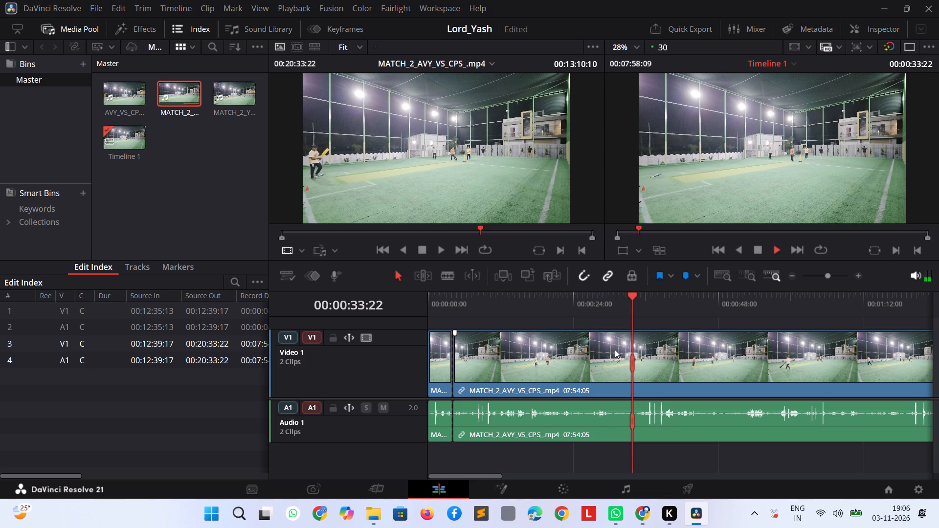
{"action": "key", "text": "shift+Right"}
{"action": "key", "text": "shift+Right"}
{"action": "key", "text": "space"}
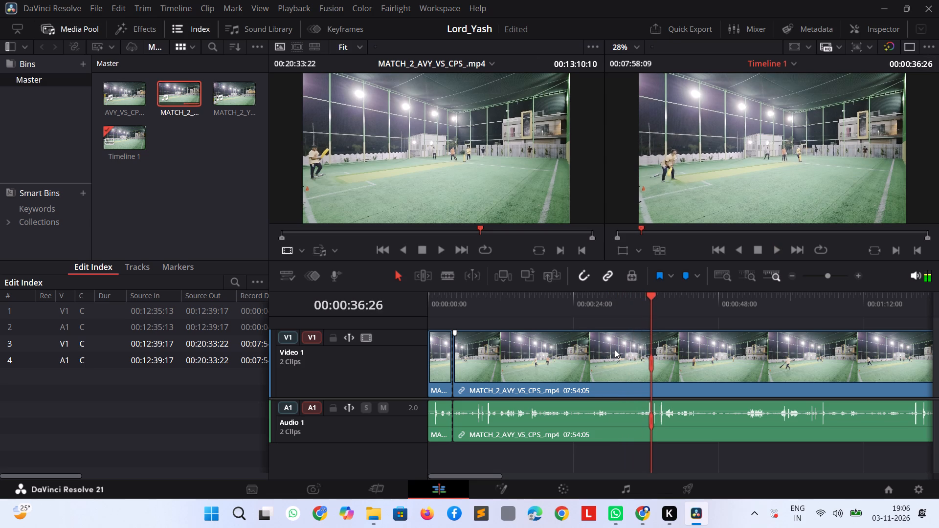
{"action": "key", "text": "ctrl+b"}
{"action": "left_click", "coordinate": [615, 349]}
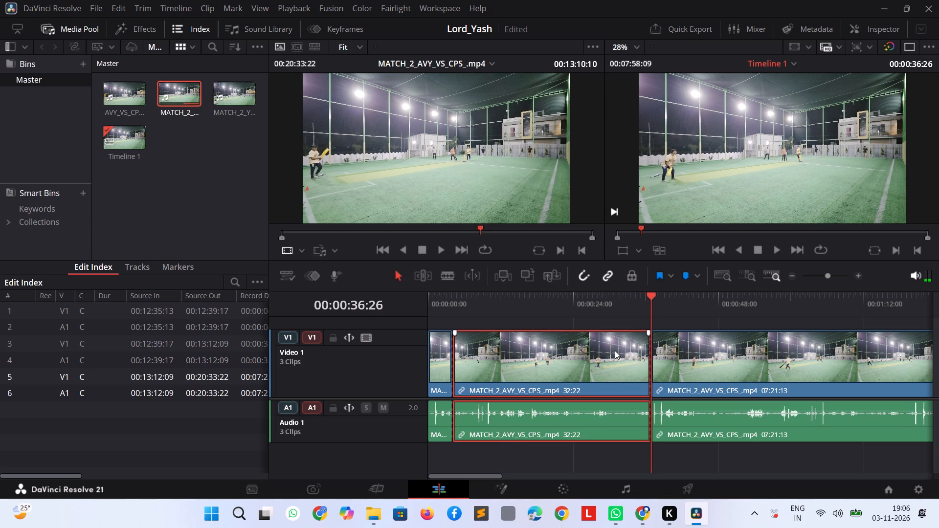
{"action": "key", "text": "Delete"}
Review the following footage, split the clip at 00:00:48:01 and delete the section between 00:00:04:04 and that cut.
{"action": "key", "text": "space"}
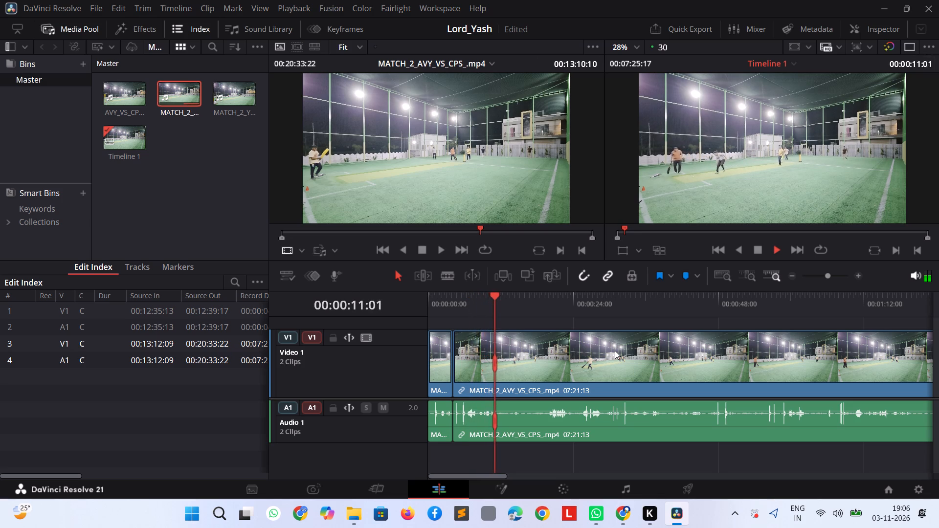
{"action": "key", "text": "space"}
{"action": "key", "text": "shift+Left"}
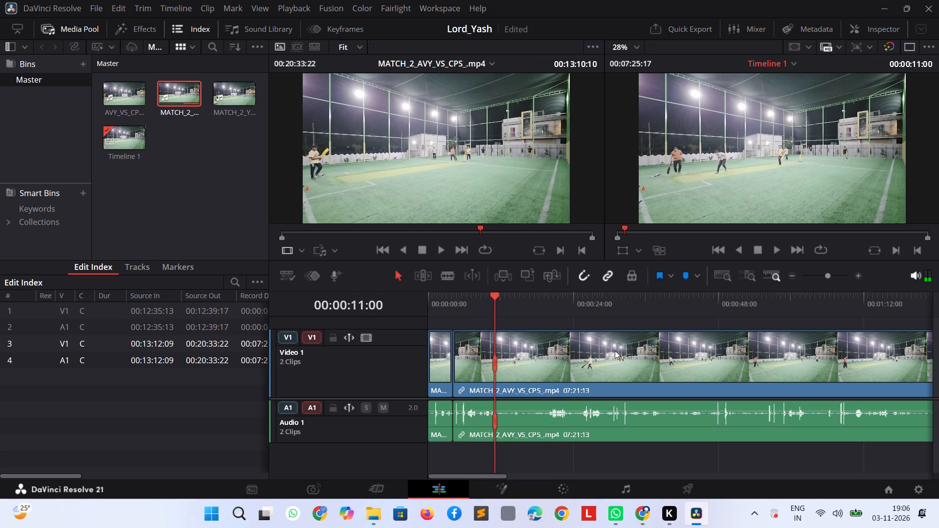
{"action": "key", "text": "shift+Left"}
{"action": "key", "text": "shift+Left"}
{"action": "key", "text": "space"}
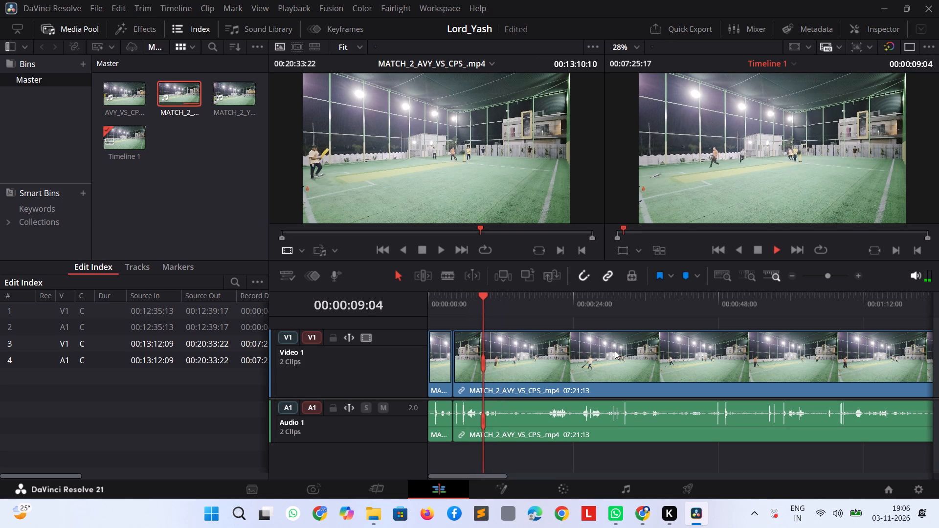
{"action": "key", "text": "shift+Right"}
{"action": "key", "text": "shift+Right"}
{"action": "key", "text": "shift+Right"}
{"action": "key", "text": "shift+Right"}
{"action": "key", "text": "shift+Right"}
{"action": "key", "text": "shift+Right"}
{"action": "key", "text": "shift+Right"}
{"action": "key", "text": "shift+Right"}
{"action": "key", "text": "shift+Right"}
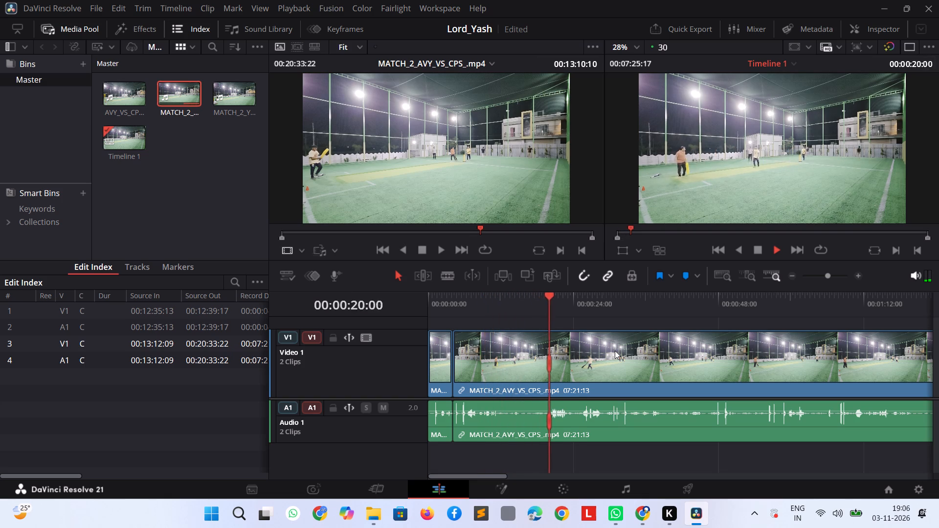
{"action": "key", "text": "shift+Right"}
{"action": "key", "text": "shift+Right"}
{"action": "key", "text": "shift+Right"}
{"action": "key", "text": "shift+Right"}
{"action": "key", "text": "shift+Right"}
{"action": "key", "text": "shift+Right"}
{"action": "key", "text": "shift+Right"}
{"action": "key", "text": "shift+Right"}
{"action": "key", "text": "shift+Right"}
{"action": "key", "text": "shift+Right"}
{"action": "key", "text": "shift+Right"}
{"action": "key", "text": "shift+Right"}
{"action": "key", "text": "shift+Right"}
{"action": "key", "text": "shift+Right"}
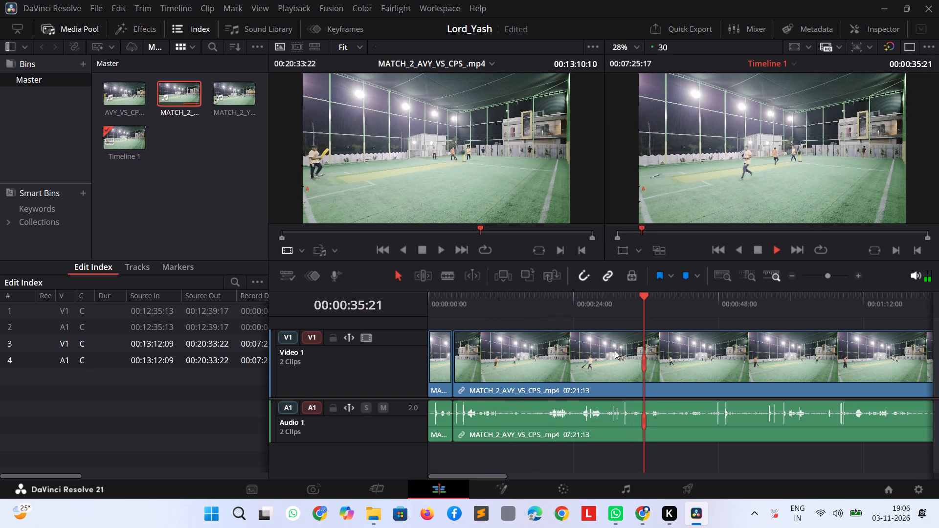
{"action": "key", "text": "shift+Right"}
{"action": "key", "text": "shift+Right"}
{"action": "key", "text": "shift+Right"}
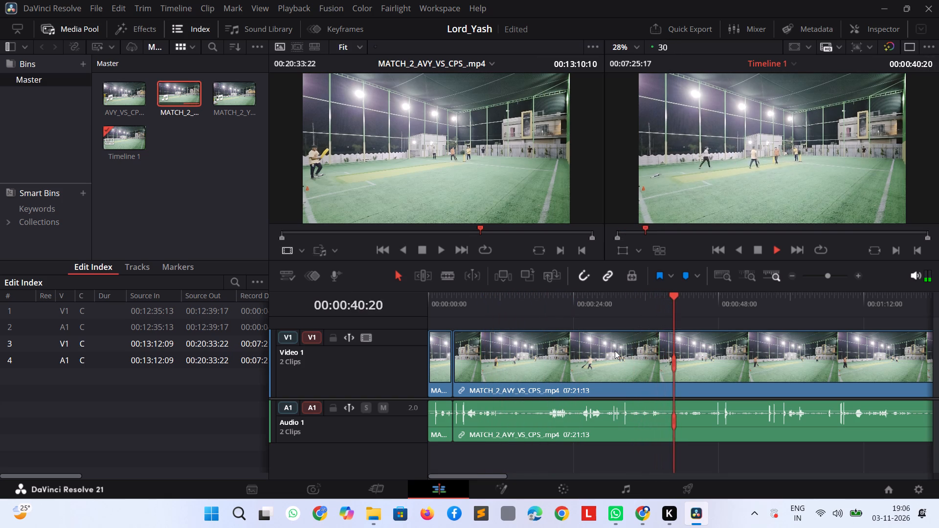
{"action": "key", "text": "shift+Right"}
{"action": "key", "text": "shift+Right"}
{"action": "key", "text": "shift+Right"}
{"action": "key", "text": "shift+Right"}
{"action": "key", "text": "shift+Right"}
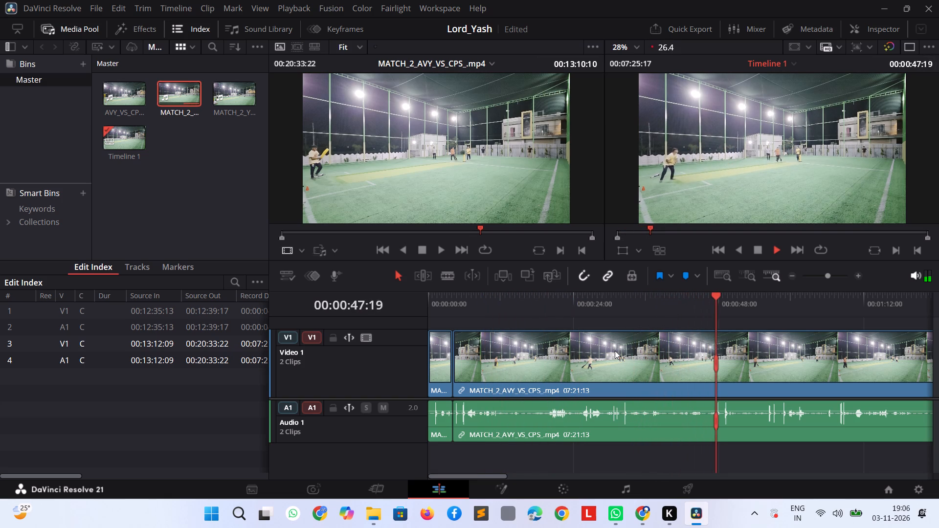
{"action": "key", "text": "space"}
{"action": "key", "text": "ctrl+b"}
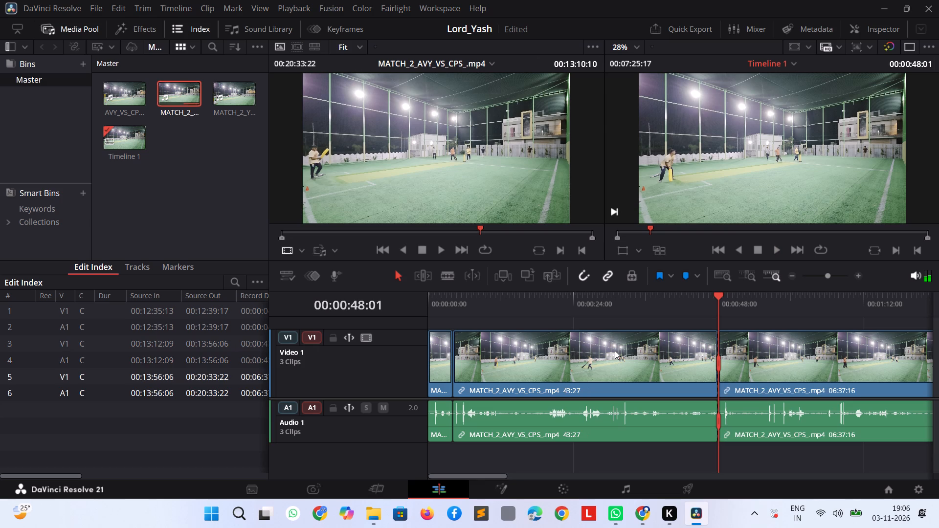
{"action": "left_click", "coordinate": [615, 351]}
{"action": "key", "text": "Delete"}
Play the next delivery and split the clip where it ends, at about 00:00:08 on Timeline 1.
{"action": "key", "text": "space"}
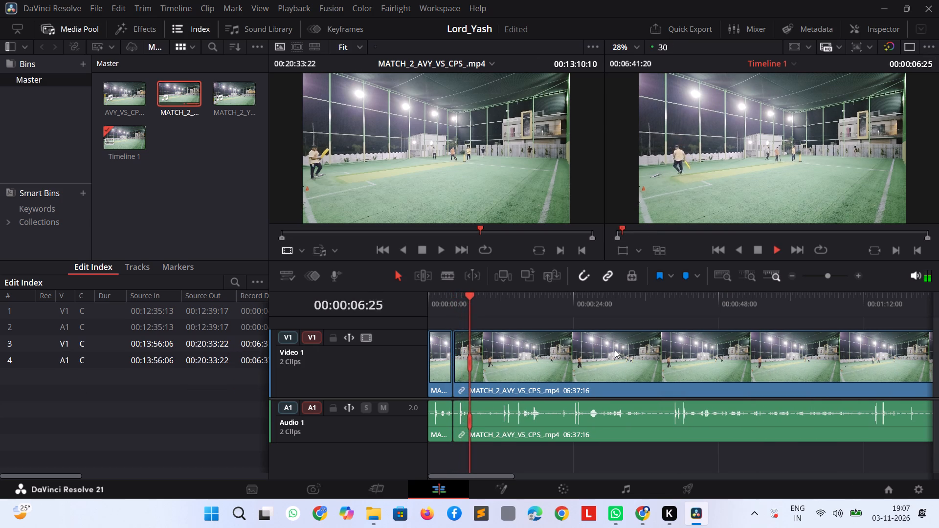
{"action": "key", "text": "space"}
{"action": "key", "text": "space"}
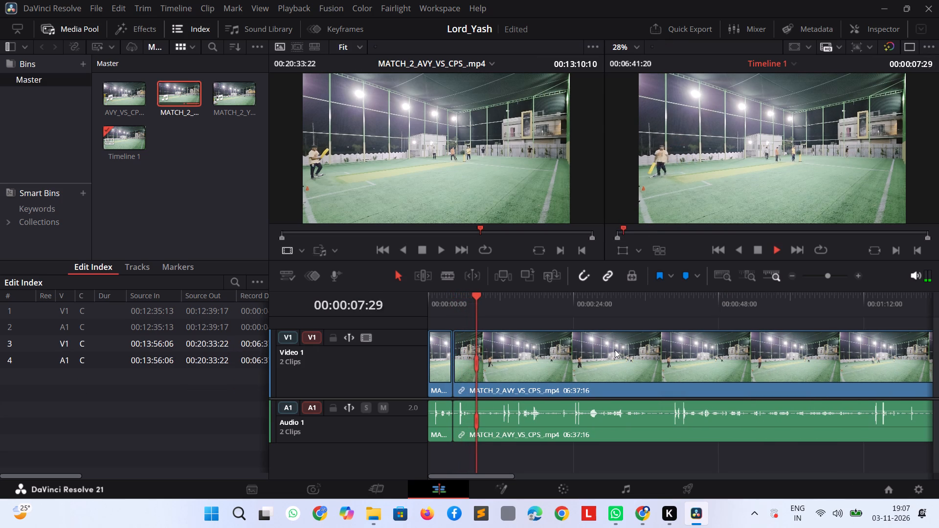
{"action": "key", "text": "space"}
{"action": "key", "text": "ctrl+b"}
Play on to the next delivery, split the clip at 00:00:13:22 and delete the section between about 00:00:08 and that cut.
{"action": "key", "text": "space"}
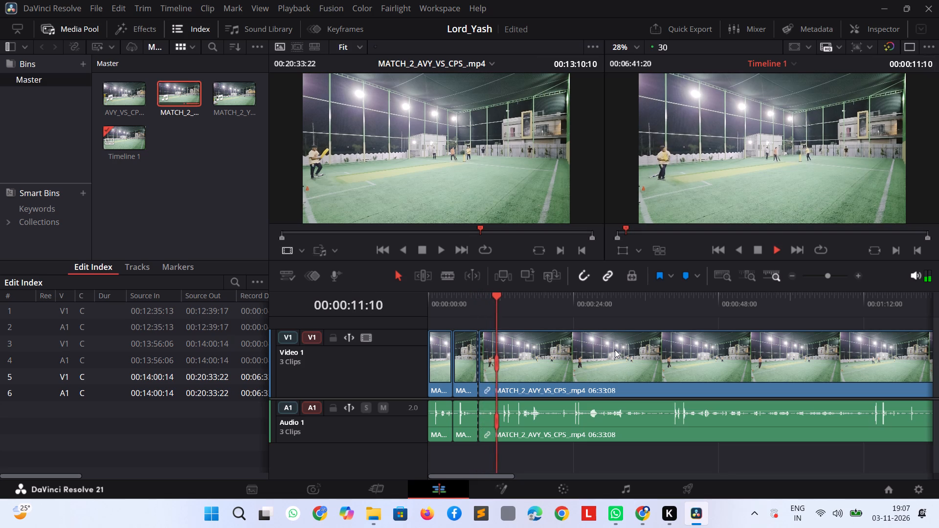
{"action": "left_click", "coordinate": [685, 370]}
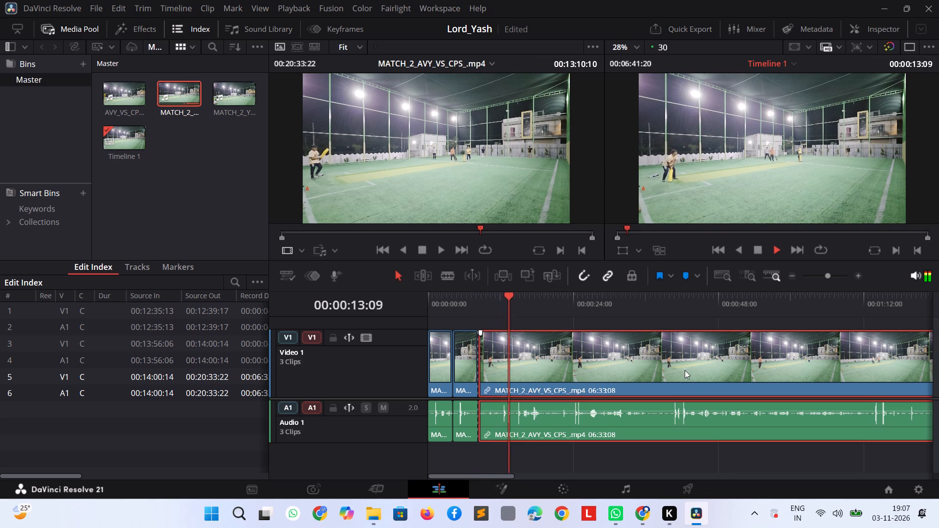
{"action": "key", "text": "space"}
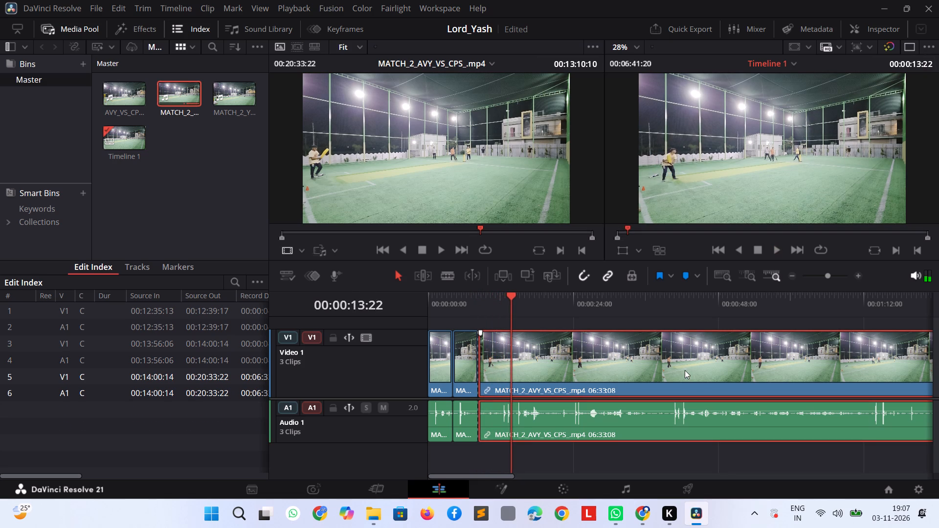
{"action": "key", "text": "ctrl+b"}
{"action": "left_click", "coordinate": [493, 359]}
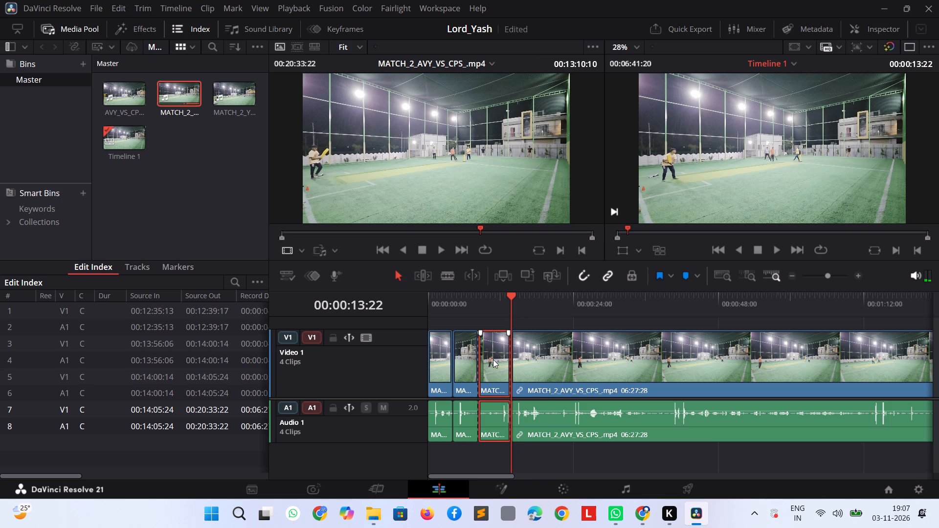
{"action": "key", "text": "Delete"}
Play the delivery and split the clip where it ends, at 00:00:13:17 on Timeline 1.
{"action": "key", "text": "space"}
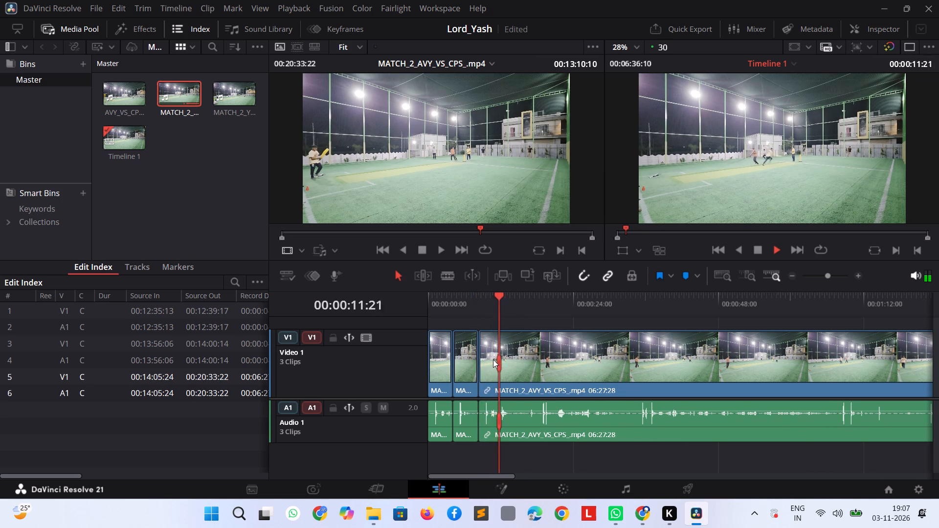
{"action": "key", "text": "space"}
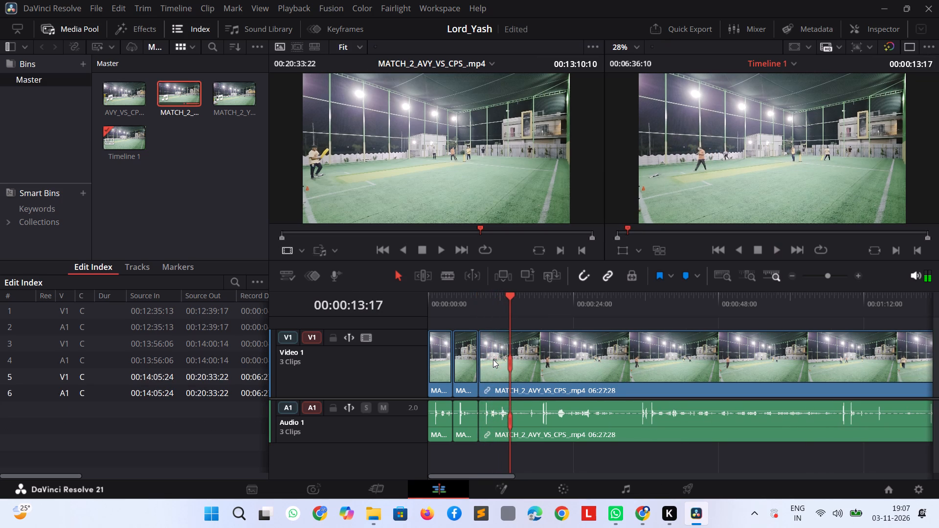
{"action": "key", "text": "ctrl+b"}
Find the next delivery, split the clip at 00:01:20:16 and delete the idle section between 00:00:13:17 and that cut.
{"action": "key", "text": "space"}
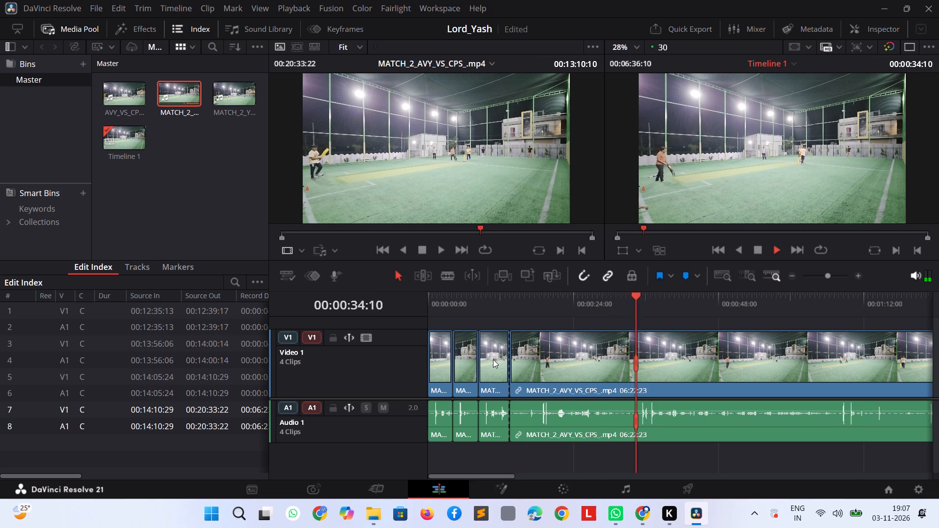
{"action": "key", "text": "space"}
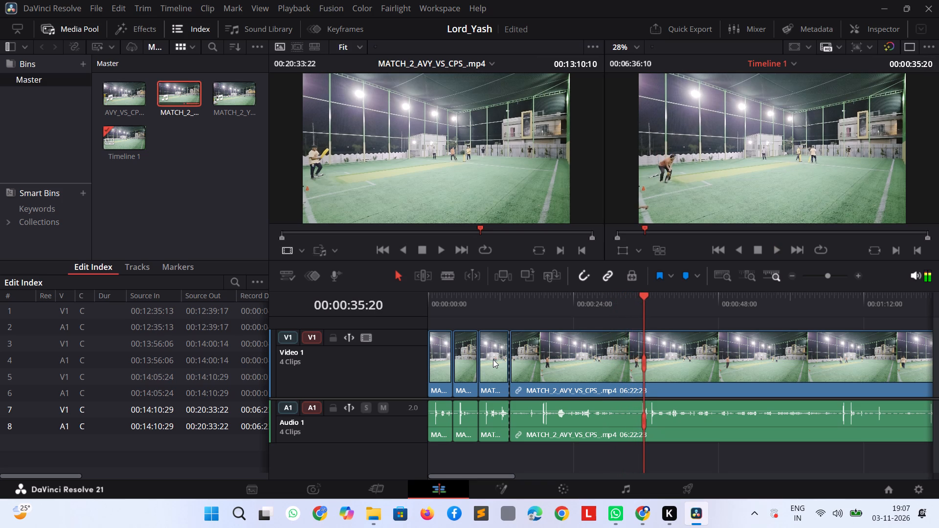
{"action": "key", "text": "shift+Right"}
{"action": "key", "text": "shift+Right"}
{"action": "key", "text": "shift+Right"}
{"action": "key", "text": "shift+Right"}
{"action": "key", "text": "shift+Right"}
{"action": "key", "text": "shift+Right"}
{"action": "key", "text": "shift+Right"}
{"action": "key", "text": "shift+Right"}
{"action": "key", "text": "shift+Right"}
{"action": "key", "text": "shift+Right"}
{"action": "key", "text": "shift+Right"}
{"action": "key", "text": "shift+Right"}
{"action": "key", "text": "shift+Right"}
{"action": "key", "text": "shift+Right"}
{"action": "key", "text": "shift+Right"}
{"action": "key", "text": "shift+Right"}
{"action": "key", "text": "shift+Right"}
{"action": "key", "text": "shift+Right"}
{"action": "key", "text": "shift+Right"}
{"action": "key", "text": "shift+Right"}
{"action": "key", "text": "shift+Right"}
{"action": "key", "text": "shift+Right"}
{"action": "key", "text": "shift+Right"}
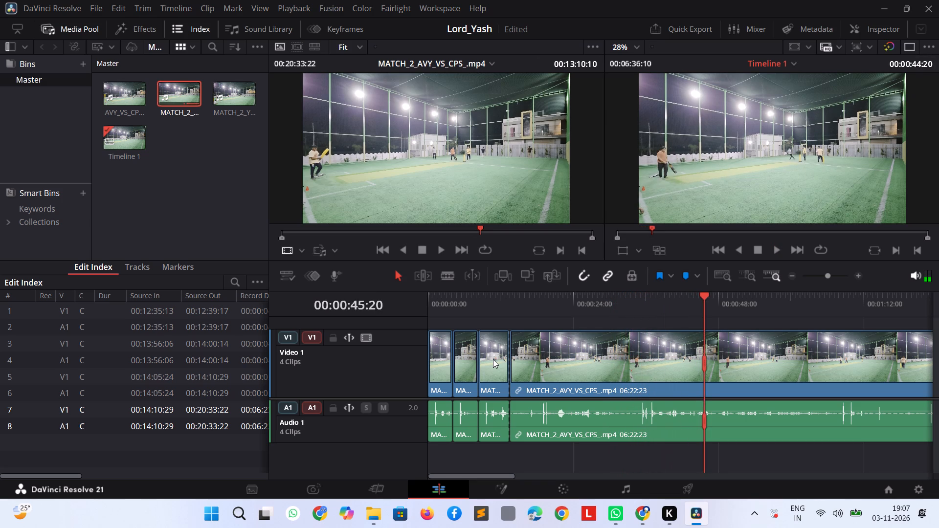
{"action": "key", "text": "shift+Right"}
{"action": "key", "text": "shift+Right"}
{"action": "key", "text": "shift+Right"}
{"action": "key", "text": "shift+Right"}
{"action": "key", "text": "shift+Right"}
{"action": "key", "text": "shift+Right"}
{"action": "key", "text": "shift+Right"}
{"action": "key", "text": "shift+Right"}
{"action": "key", "text": "shift+Right"}
{"action": "key", "text": "shift+Right"}
{"action": "key", "text": "shift+Right"}
{"action": "key", "text": "shift+Right"}
{"action": "key", "text": "shift+Right"}
{"action": "key", "text": "shift+Right"}
{"action": "key", "text": "shift+Right"}
{"action": "key", "text": "shift+Right"}
{"action": "key", "text": "shift+Right"}
{"action": "key", "text": "shift+Right"}
{"action": "key", "text": "shift+Right"}
{"action": "key", "text": "shift+Right"}
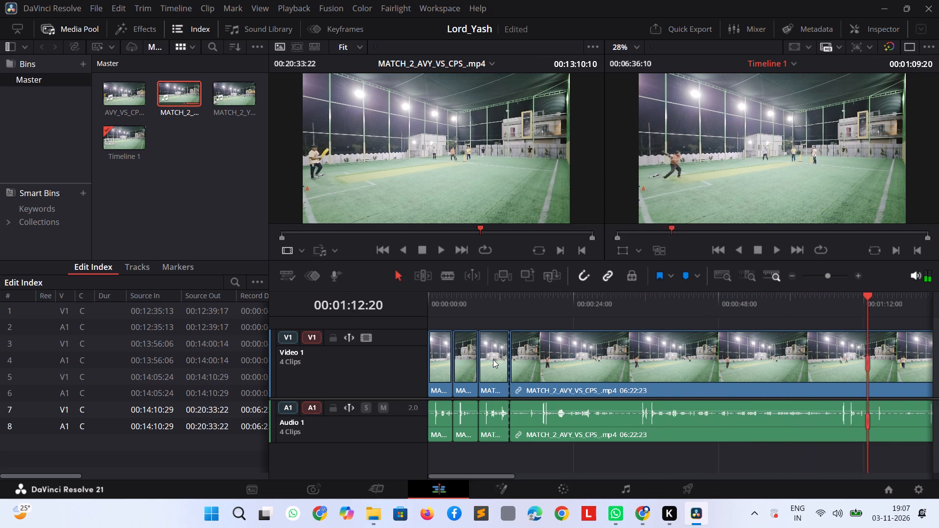
{"action": "key", "text": "shift+Left"}
{"action": "key", "text": "shift+Left"}
{"action": "key", "text": "shift+Left"}
{"action": "key", "text": "shift+Left"}
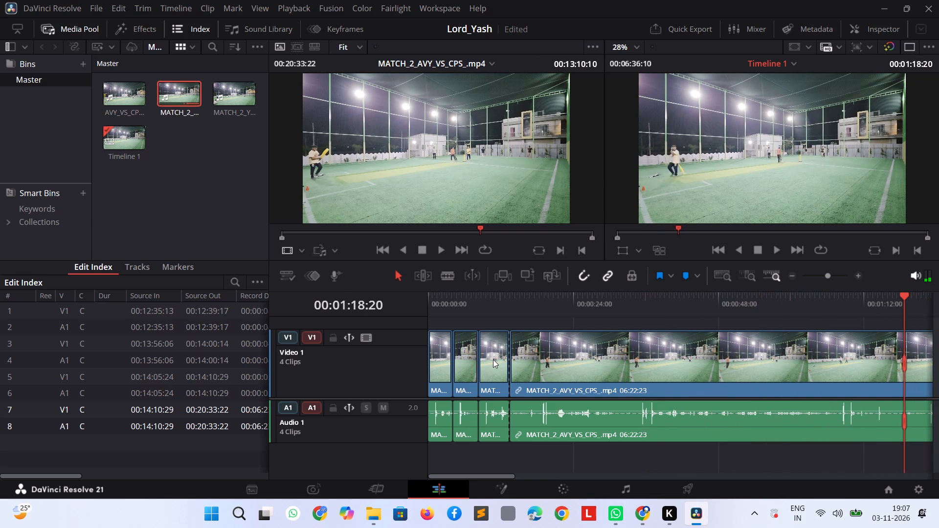
{"action": "key", "text": "shift+Left"}
{"action": "key", "text": "space"}
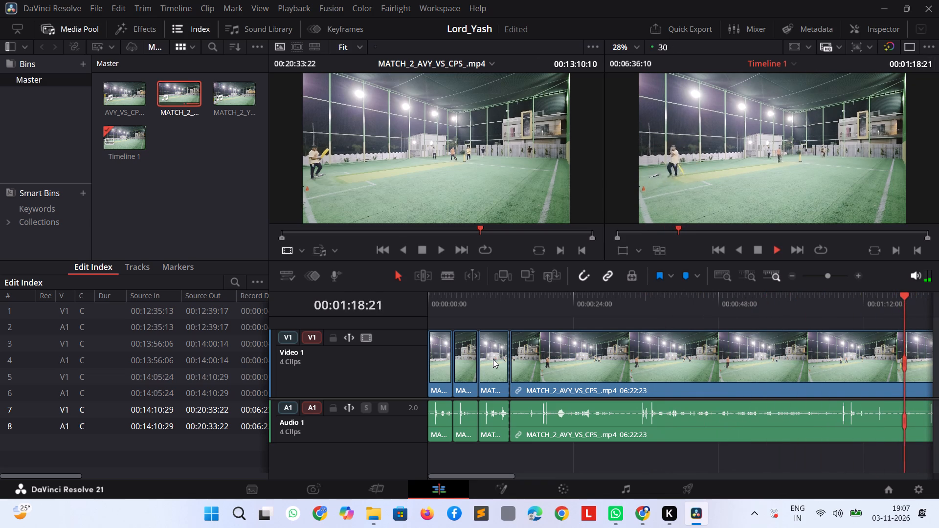
{"action": "key", "text": "space"}
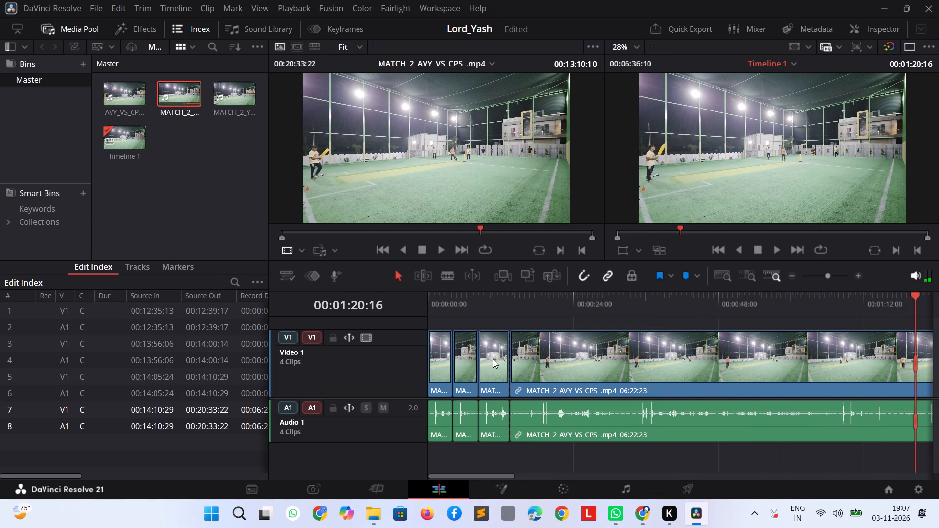
{"action": "key", "text": "ctrl+b"}
{"action": "left_click", "coordinate": [493, 359]}
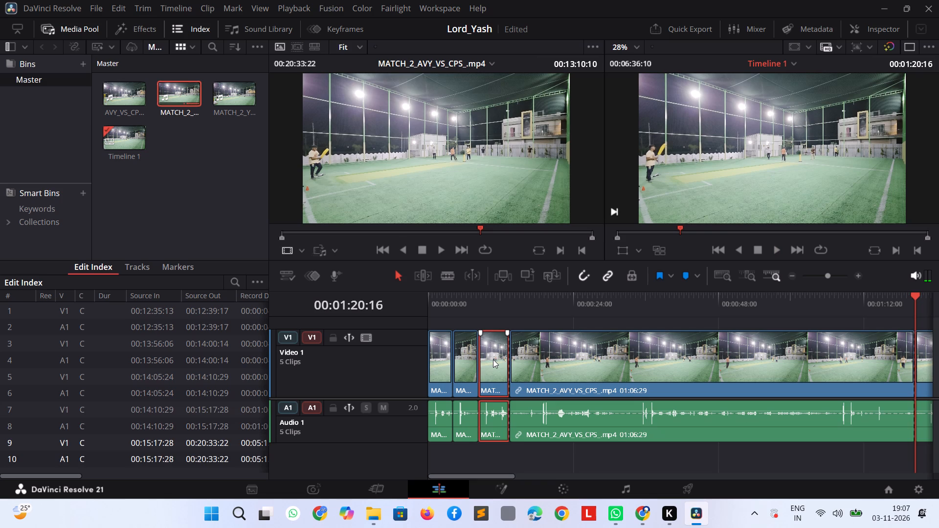
{"action": "left_click", "coordinate": [713, 364]}
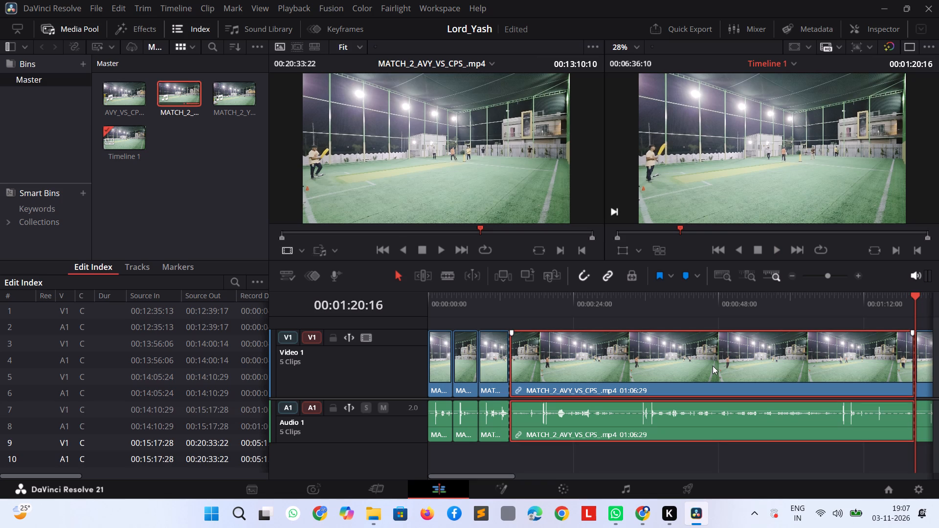
{"action": "key", "text": "Delete"}
Play and replay the footage after the 00:00:13:17 cut to find where the next delivery starts.
{"action": "key", "text": "space"}
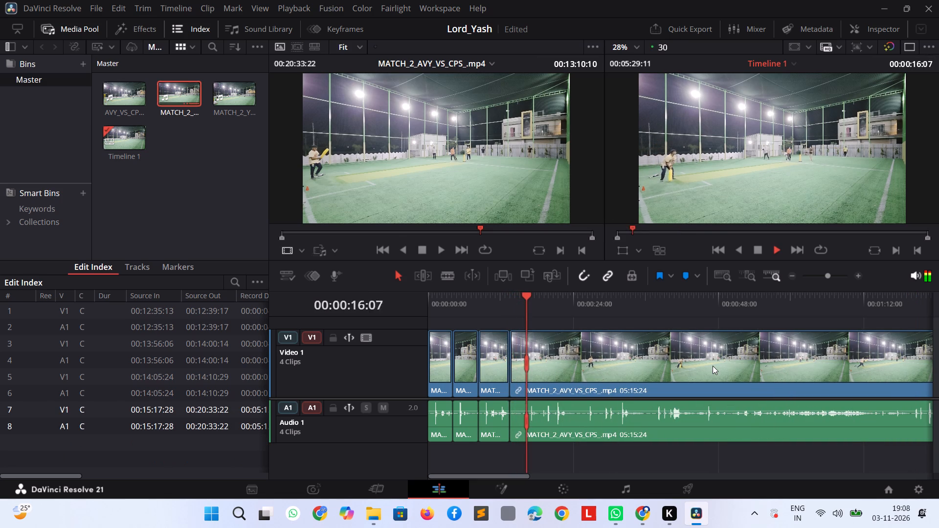
{"action": "key", "text": "space"}
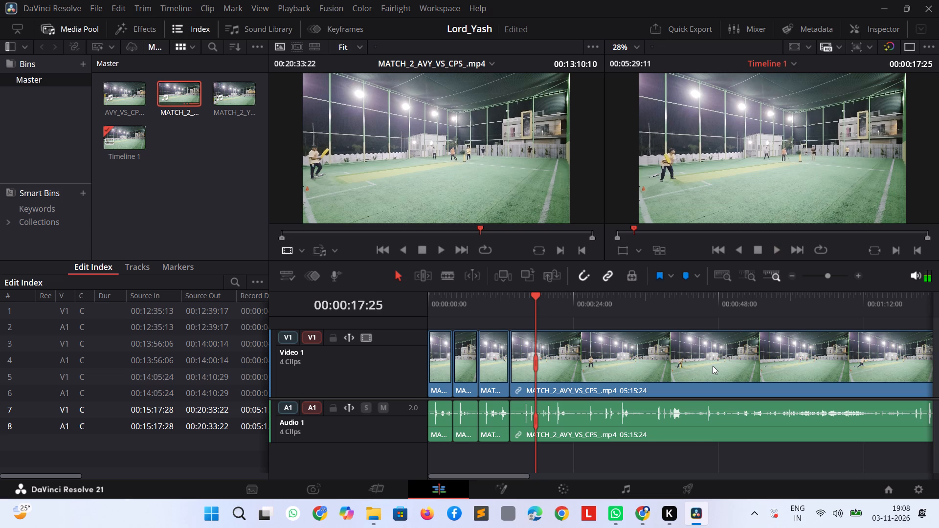
{"action": "key", "text": "shift+Left"}
{"action": "key", "text": "space"}
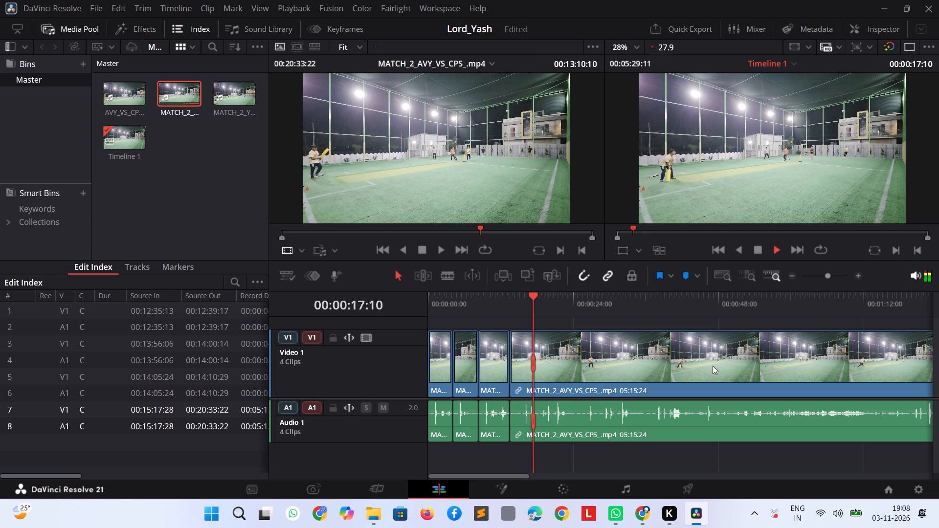
{"action": "key", "text": "space"}
{"action": "key", "text": "shift+Left"}
{"action": "key", "text": "shift+Left"}
{"action": "key", "text": "space"}
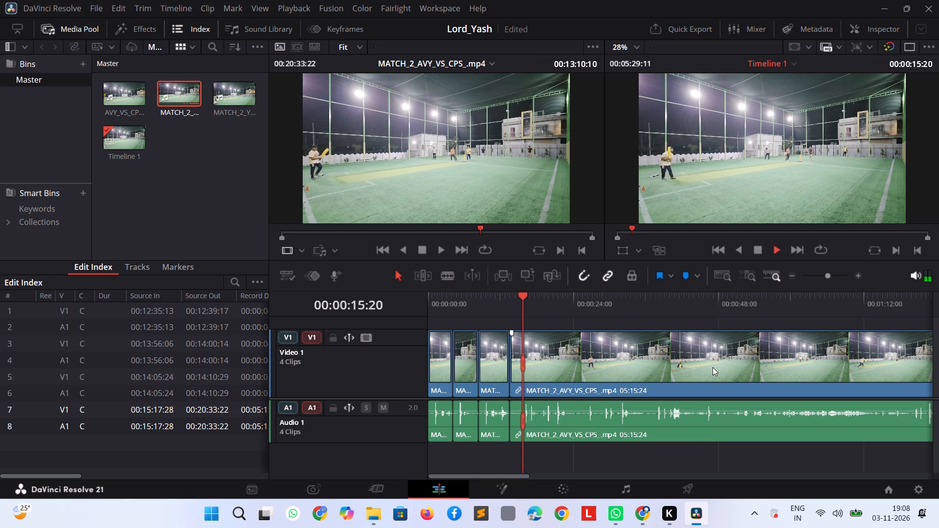
{"action": "key", "text": "space"}
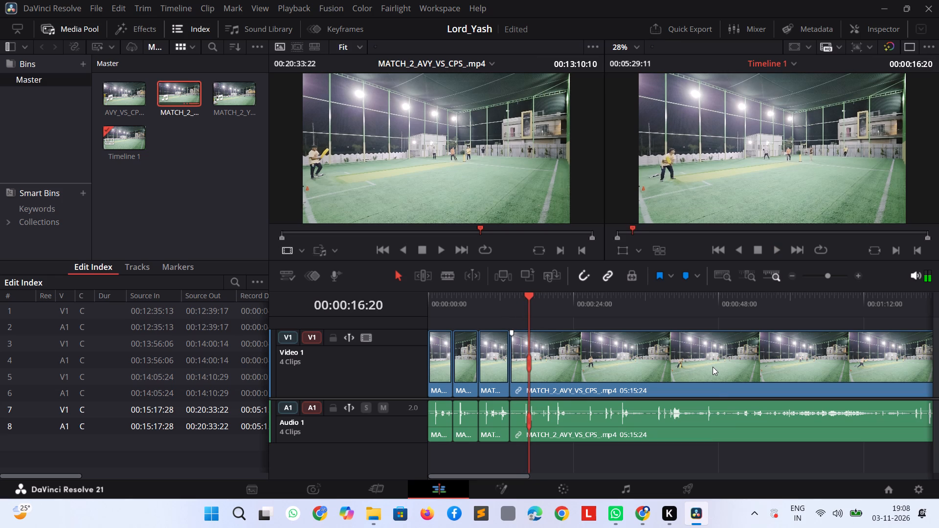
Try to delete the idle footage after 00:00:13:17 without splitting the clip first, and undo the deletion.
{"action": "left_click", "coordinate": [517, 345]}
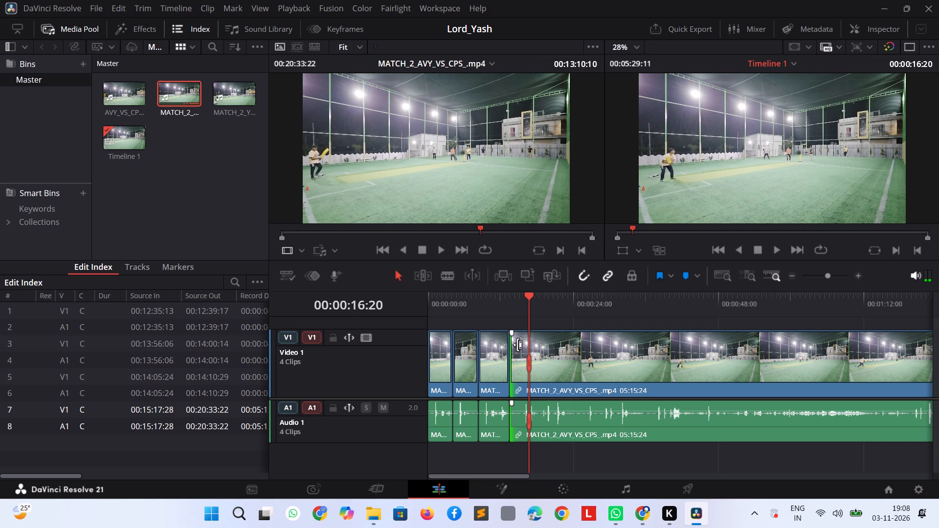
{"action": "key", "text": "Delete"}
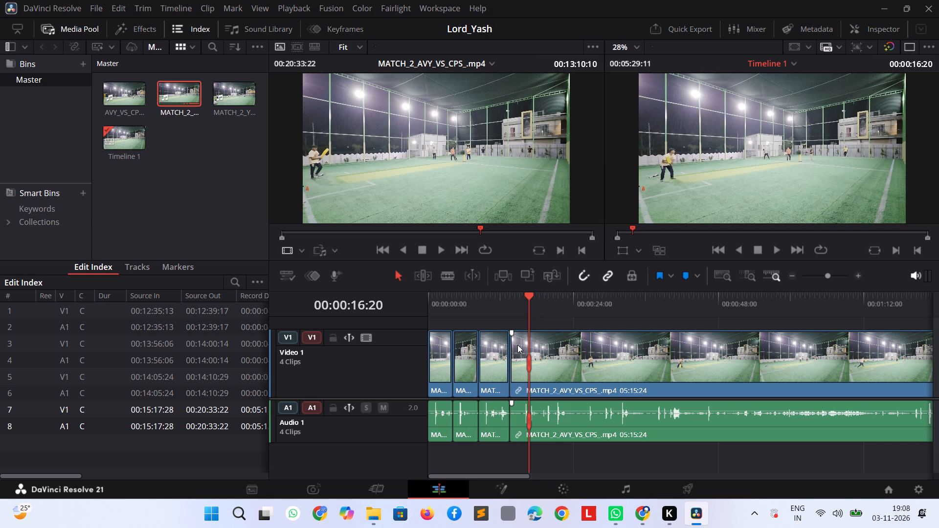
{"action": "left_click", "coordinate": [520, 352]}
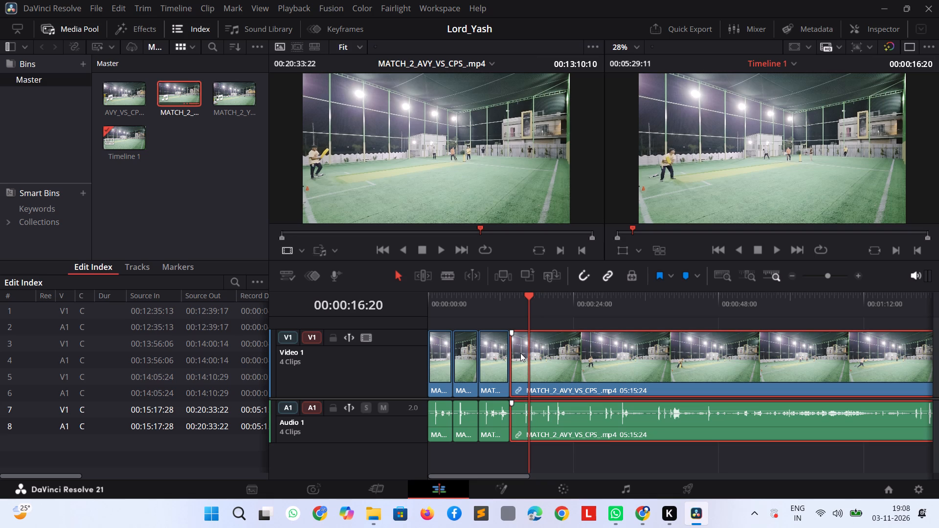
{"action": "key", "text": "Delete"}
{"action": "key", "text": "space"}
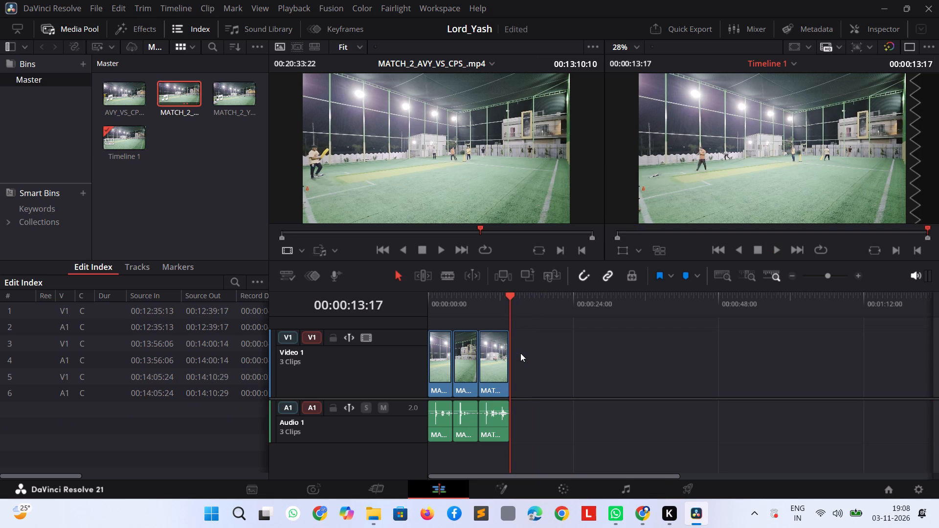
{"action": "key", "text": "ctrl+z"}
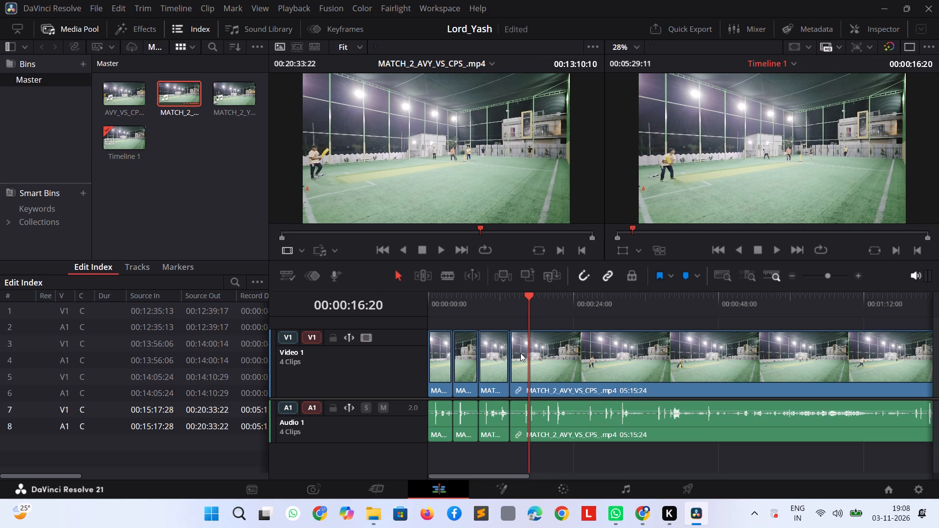
Split the clip at 00:00:16:20 and delete the short section between 00:00:13:17 and that cut.
{"action": "key", "text": "ctrl+b"}
{"action": "left_click", "coordinate": [520, 353]}
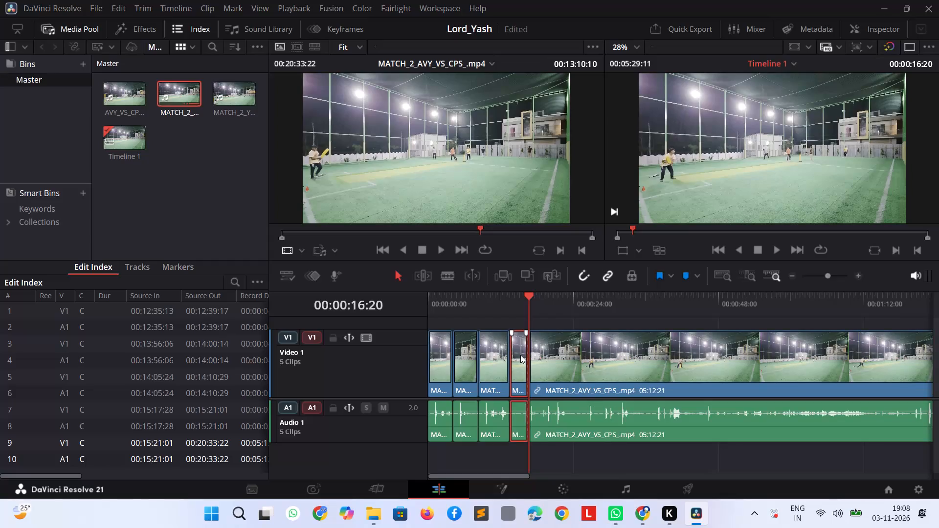
{"action": "key", "text": "Delete"}
Play the footage after the 00:00:13:17 cut to about 00:00:22 and recheck how the delivery begins.
{"action": "key", "text": "space"}
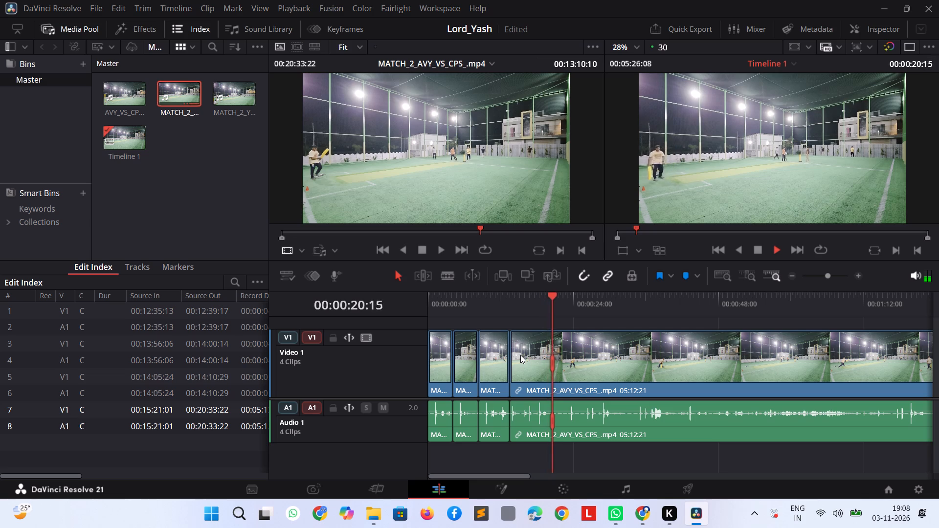
{"action": "key", "text": "space"}
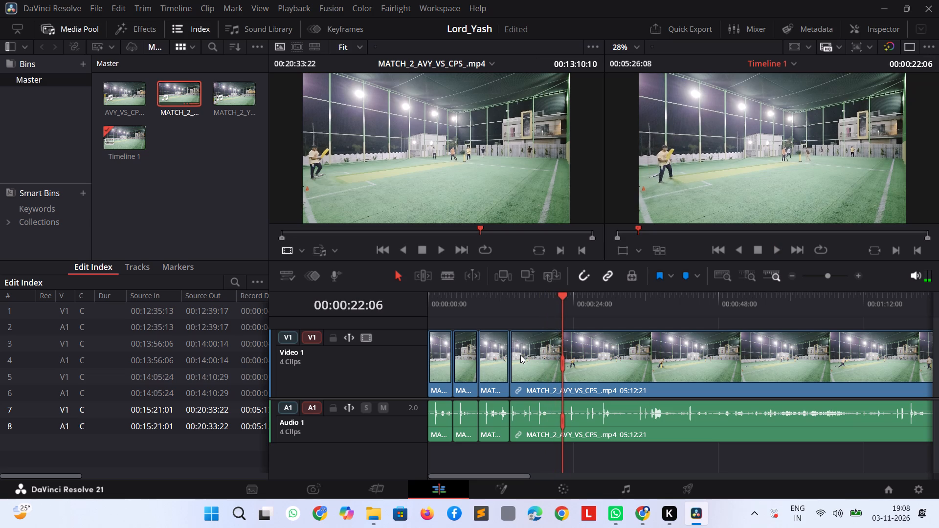
{"action": "key", "text": "Left"}
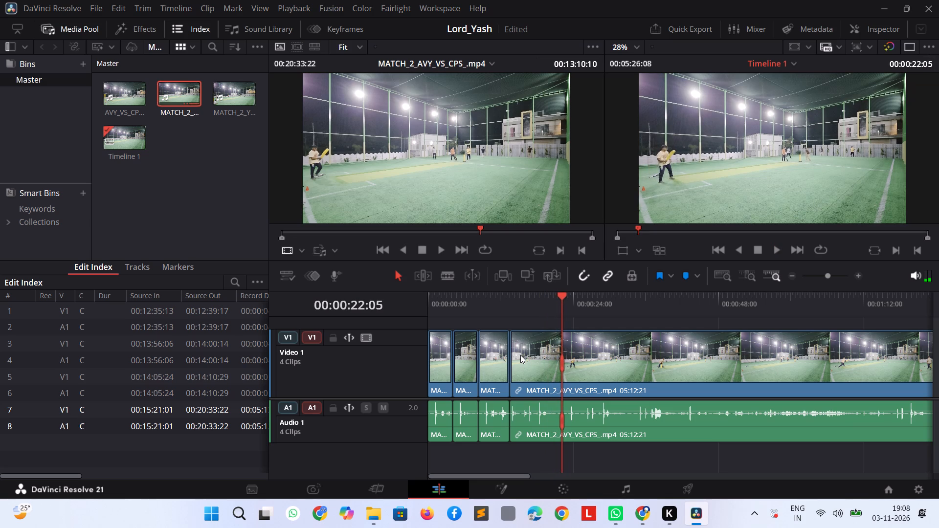
{"action": "key", "text": "shift+Left"}
{"action": "key", "text": "shift+Left"}
{"action": "key", "text": "shift+Left"}
{"action": "key", "text": "shift+Left"}
{"action": "key", "text": "shift+Left"}
{"action": "key", "text": "shift+Left"}
{"action": "key", "text": "shift+Left"}
{"action": "key", "text": "shift+Left"}
{"action": "key", "text": "shift+Left"}
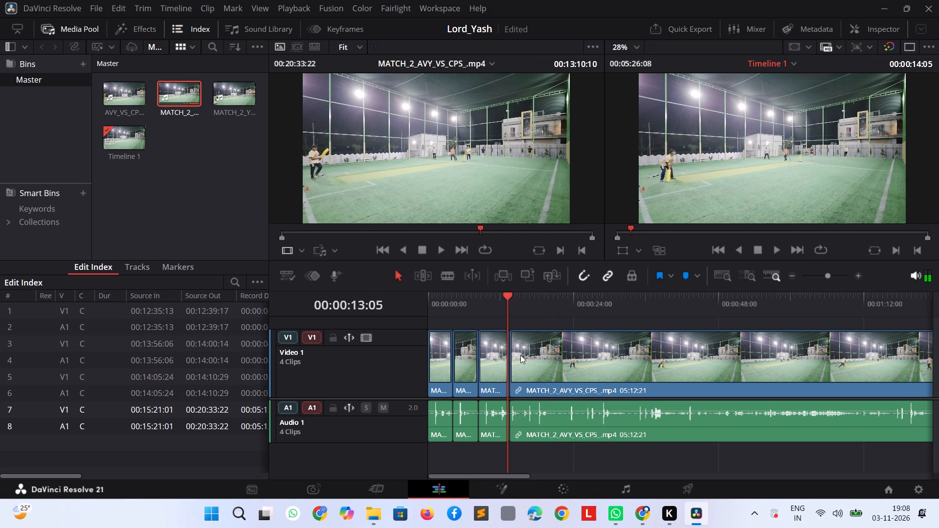
{"action": "key", "text": "space"}
{"action": "key", "text": "space"}
{"action": "key", "text": "space"}
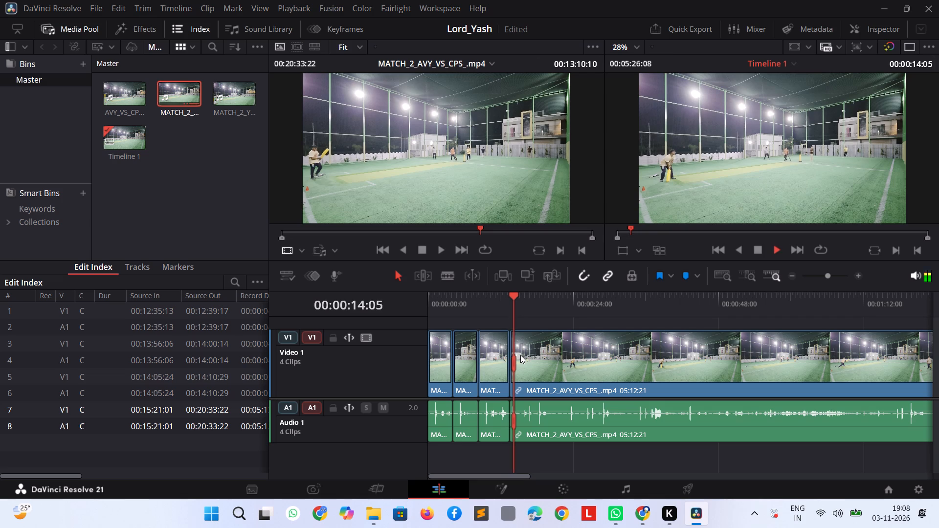
{"action": "key", "text": "space"}
Play and replay the footage between about 00:00:14 and 00:00:18 closely to find where the delivery begins.
{"action": "scroll", "coordinate": [520, 355], "scroll_direction": "up", "scroll_amount": 1}
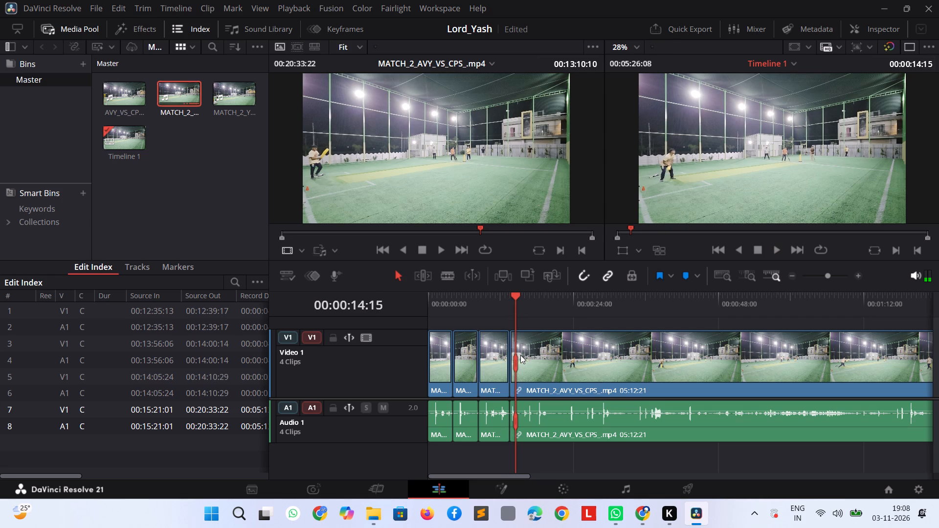
{"action": "scroll", "coordinate": [520, 355], "scroll_direction": "up", "scroll_amount": 2}
{"action": "scroll", "coordinate": [520, 355], "scroll_direction": "up", "scroll_amount": 2, "text": "ctrl"}
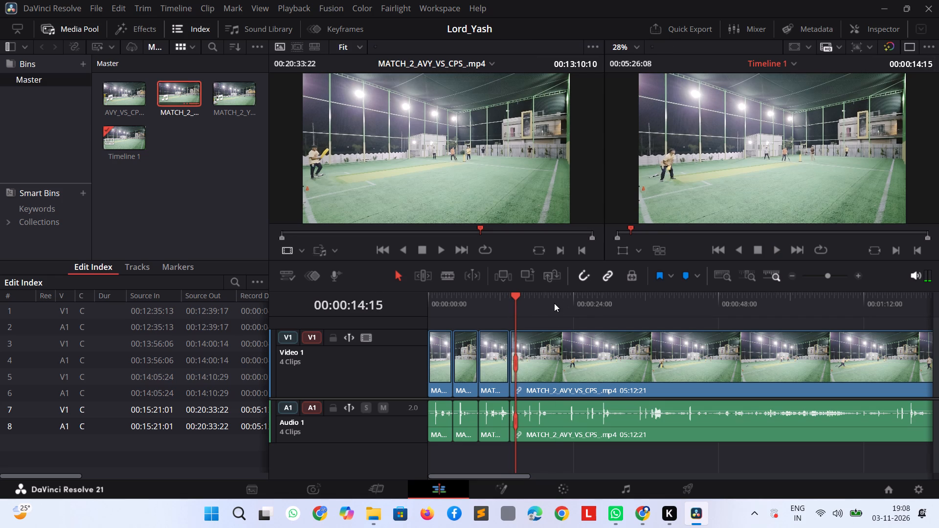
{"action": "left_click", "coordinate": [554, 303], "text": "ctrl"}
{"action": "left_click", "coordinate": [536, 295], "text": "ctrl"}
{"action": "scroll", "coordinate": [536, 295], "scroll_direction": "up", "scroll_amount": 7, "text": "ctrl"}
{"action": "scroll", "coordinate": [536, 295], "scroll_direction": "down", "scroll_amount": 4, "text": "ctrl"}
{"action": "scroll", "coordinate": [536, 295], "scroll_direction": "up", "scroll_amount": 2, "text": "ctrl"}
{"action": "scroll", "coordinate": [536, 295], "scroll_direction": "down", "scroll_amount": 13, "text": "ctrl"}
{"action": "scroll", "coordinate": [536, 295], "scroll_direction": "up", "scroll_amount": 2, "text": "ctrl"}
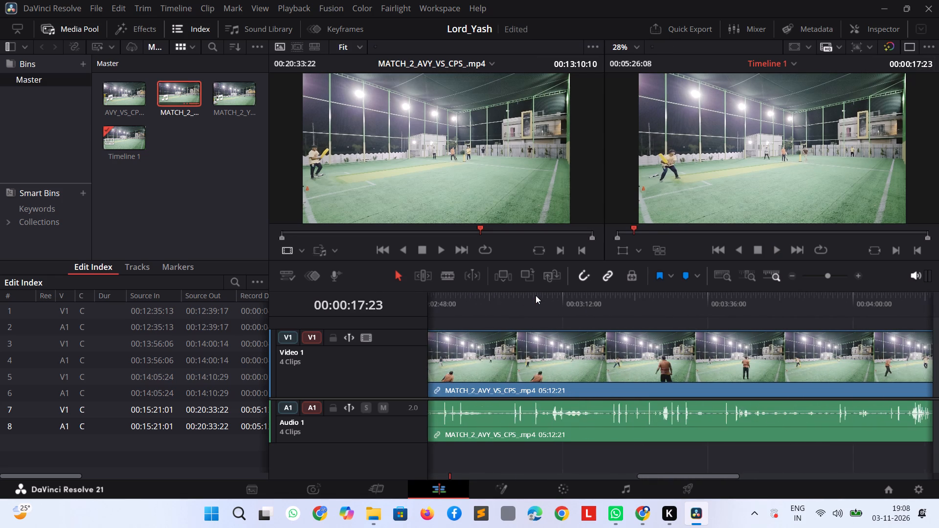
{"action": "scroll", "coordinate": [536, 295], "scroll_direction": "up", "scroll_amount": 8, "text": "ctrl"}
{"action": "scroll", "coordinate": [536, 295], "scroll_direction": "down", "scroll_amount": 13, "text": "ctrl"}
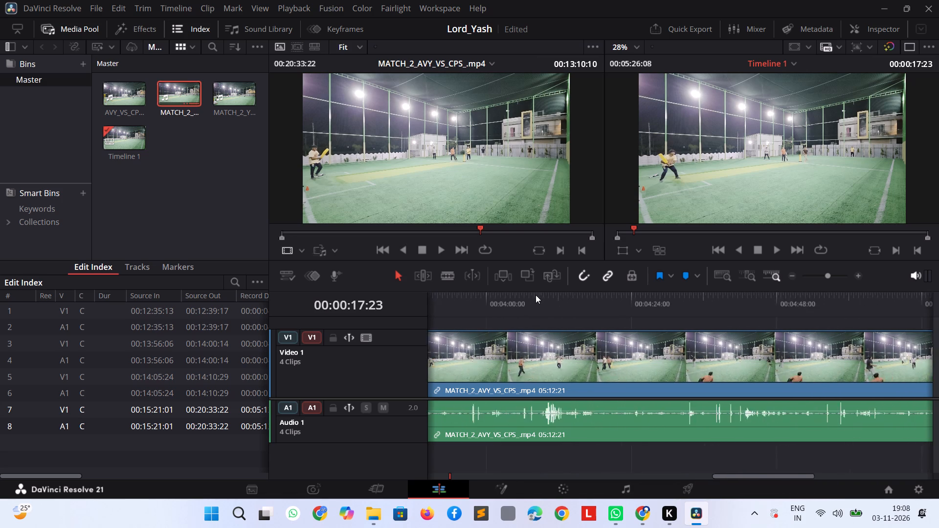
{"action": "scroll", "coordinate": [536, 295], "scroll_direction": "down", "scroll_amount": 4, "text": "ctrl"}
{"action": "scroll", "coordinate": [536, 295], "scroll_direction": "up", "scroll_amount": 20, "text": "ctrl"}
{"action": "scroll", "coordinate": [536, 295], "scroll_direction": "up", "scroll_amount": 4, "text": "ctrl"}
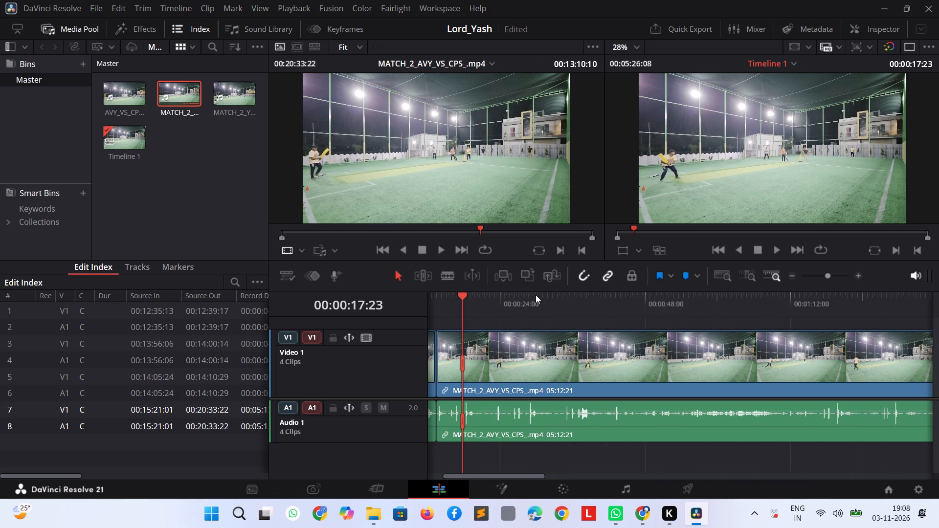
{"action": "scroll", "coordinate": [536, 295], "scroll_direction": "up", "scroll_amount": 2, "text": "ctrl"}
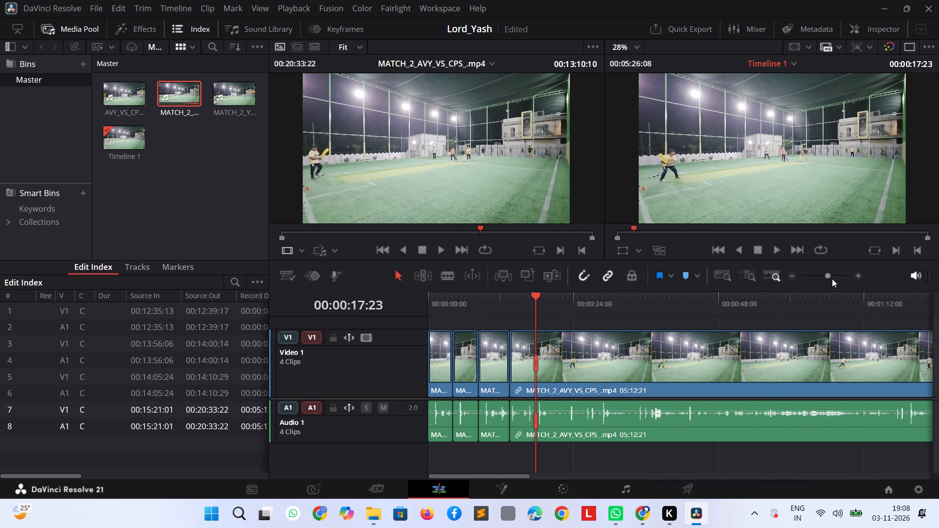
{"action": "left_click_drag", "start_coordinate": [828, 275], "coordinate": [832, 276]}
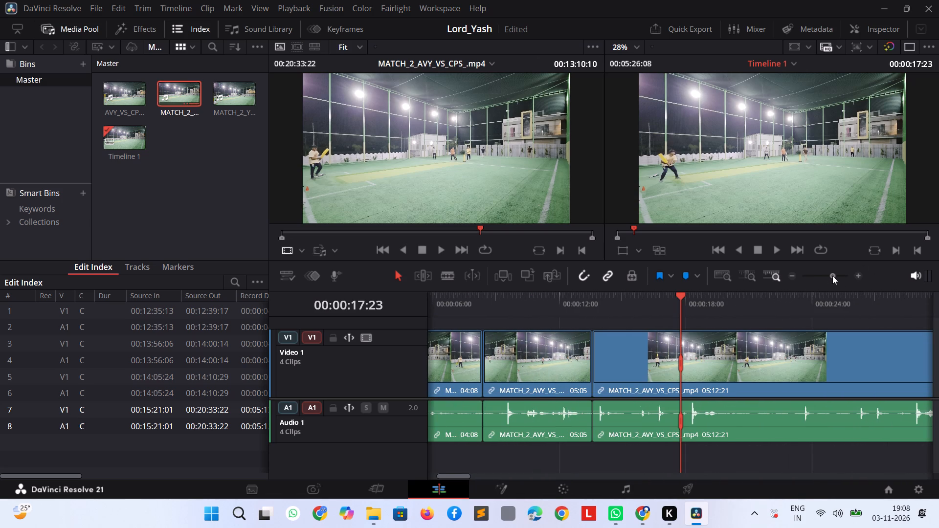
{"action": "left_click_drag", "start_coordinate": [832, 276], "coordinate": [840, 277]}
{"action": "key", "text": "space"}
{"action": "key", "text": "space"}
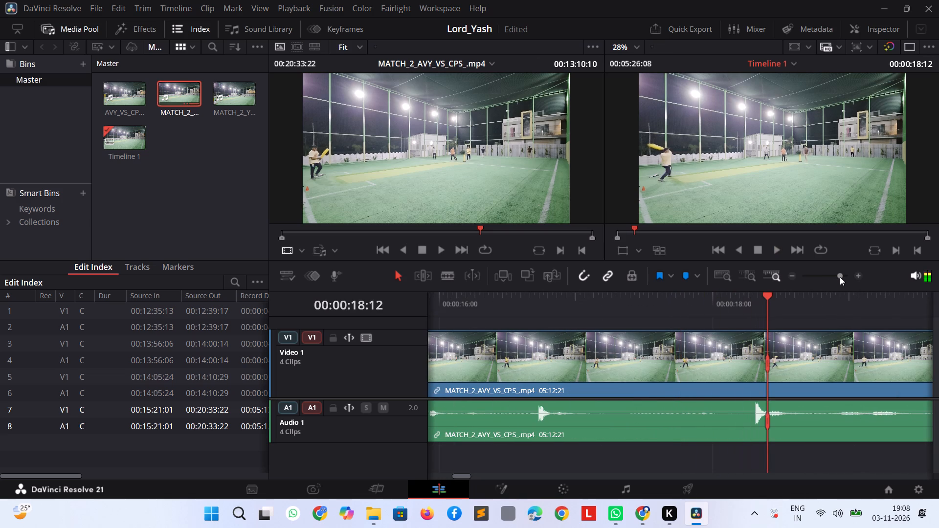
{"action": "key", "text": "shift+Left"}
{"action": "key", "text": "shift+Left"}
{"action": "key", "text": "shift+Left"}
{"action": "key", "text": "space"}
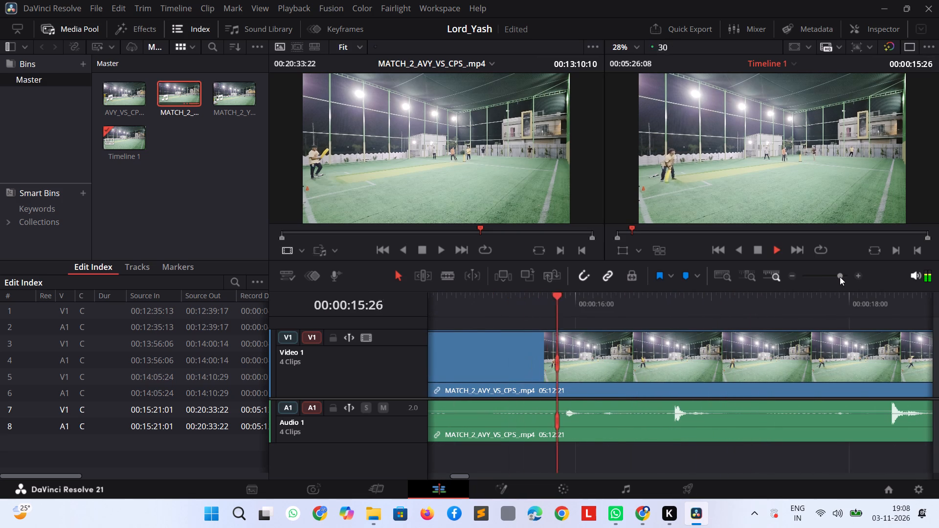
{"action": "key", "text": "space"}
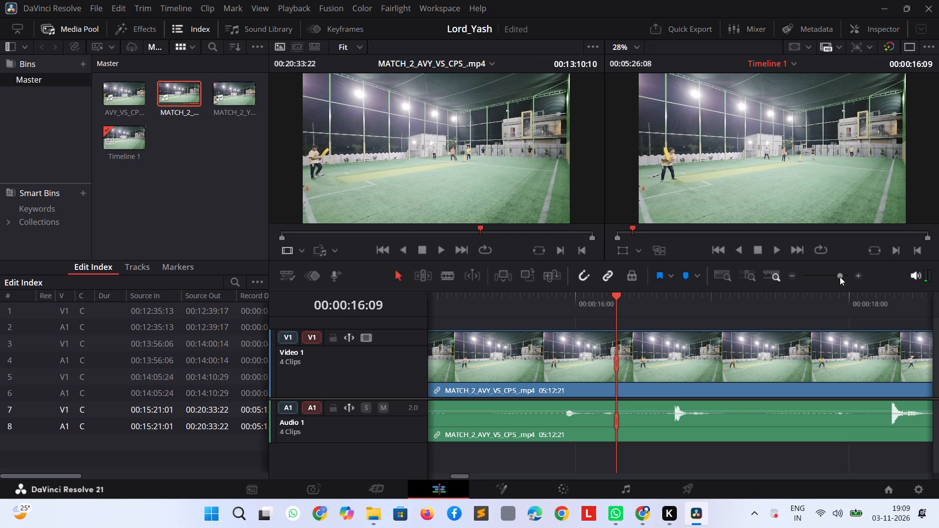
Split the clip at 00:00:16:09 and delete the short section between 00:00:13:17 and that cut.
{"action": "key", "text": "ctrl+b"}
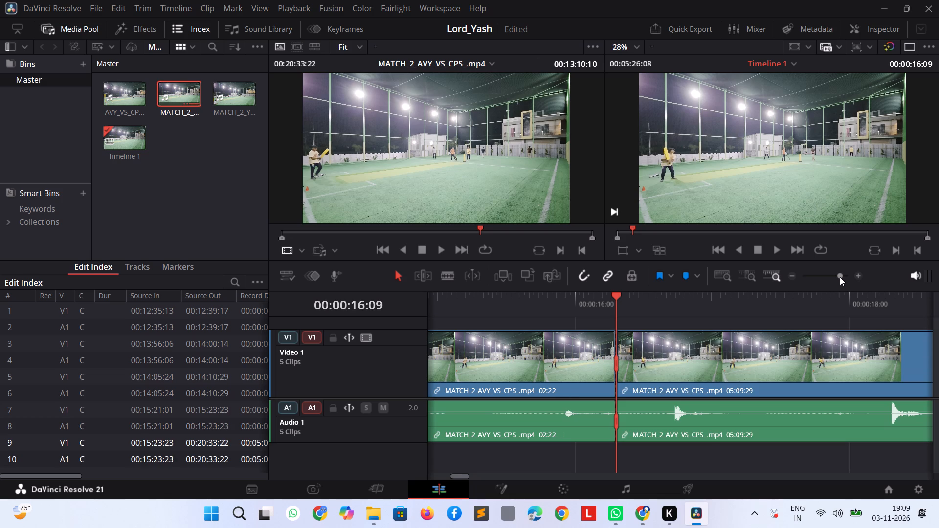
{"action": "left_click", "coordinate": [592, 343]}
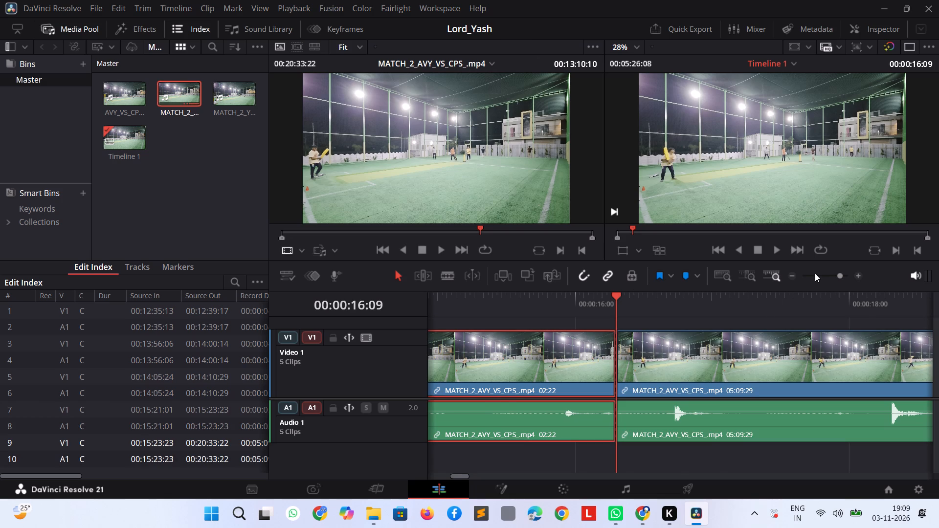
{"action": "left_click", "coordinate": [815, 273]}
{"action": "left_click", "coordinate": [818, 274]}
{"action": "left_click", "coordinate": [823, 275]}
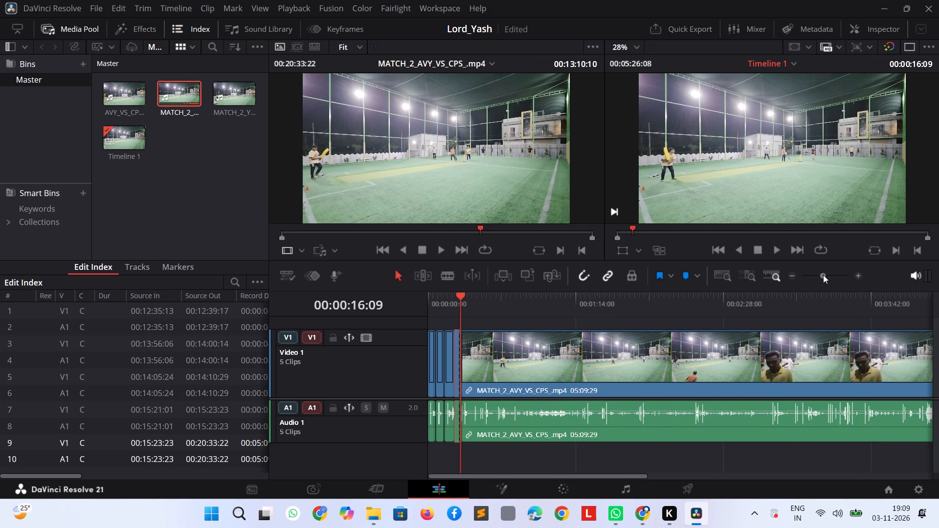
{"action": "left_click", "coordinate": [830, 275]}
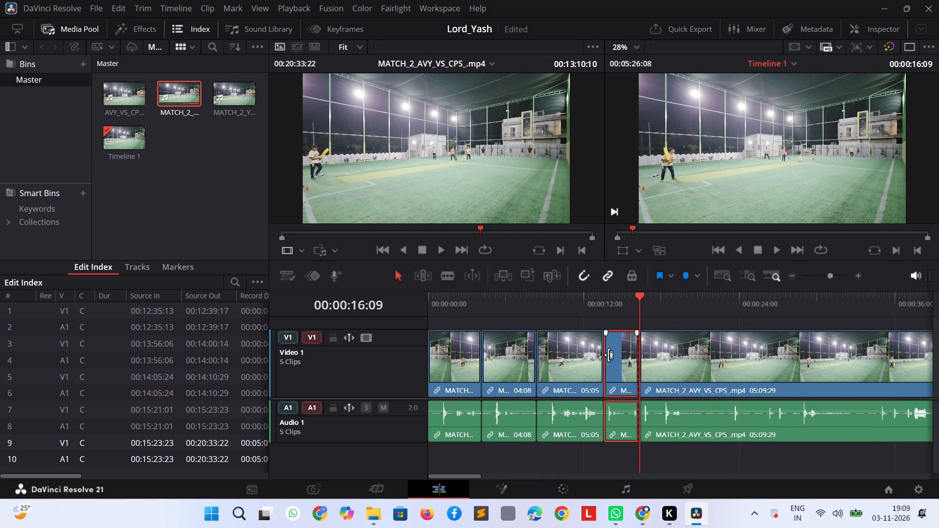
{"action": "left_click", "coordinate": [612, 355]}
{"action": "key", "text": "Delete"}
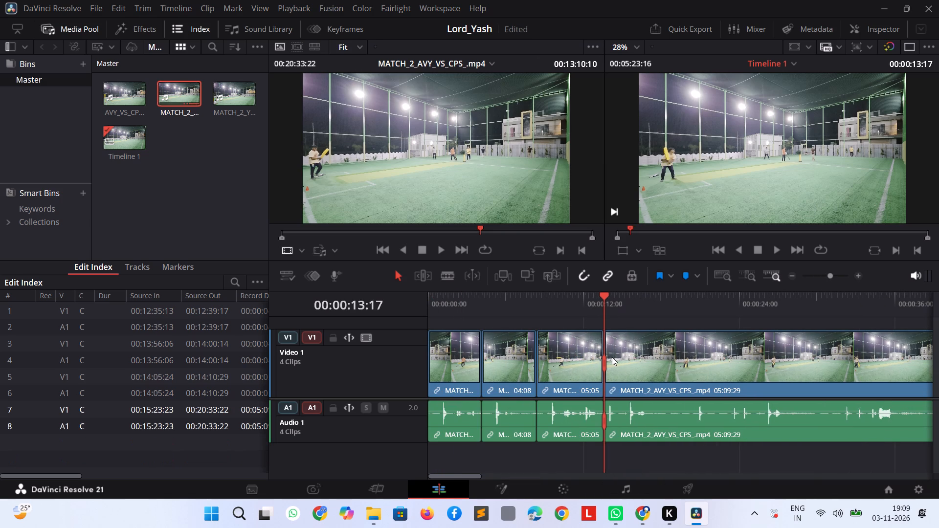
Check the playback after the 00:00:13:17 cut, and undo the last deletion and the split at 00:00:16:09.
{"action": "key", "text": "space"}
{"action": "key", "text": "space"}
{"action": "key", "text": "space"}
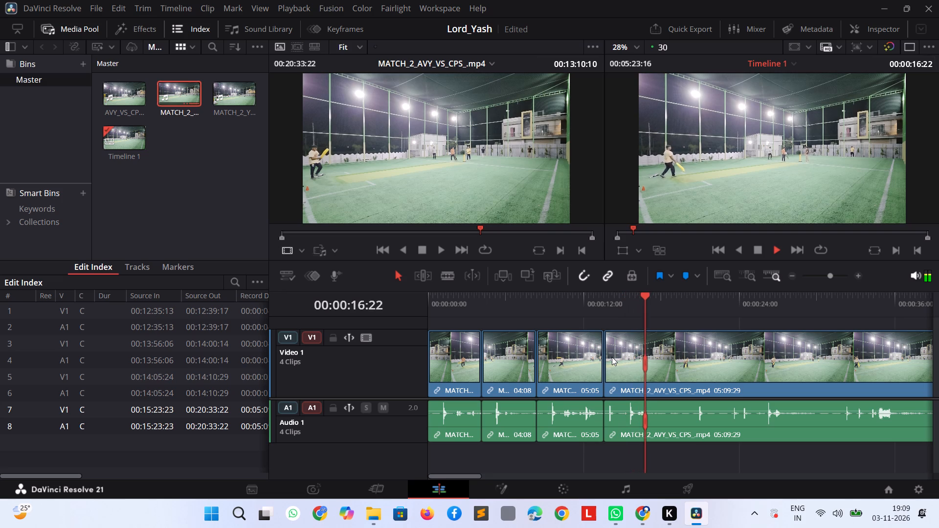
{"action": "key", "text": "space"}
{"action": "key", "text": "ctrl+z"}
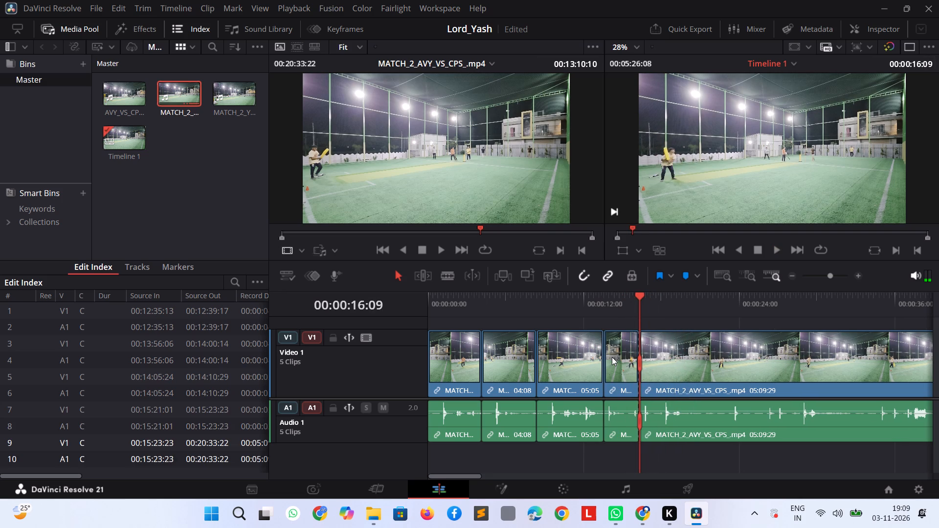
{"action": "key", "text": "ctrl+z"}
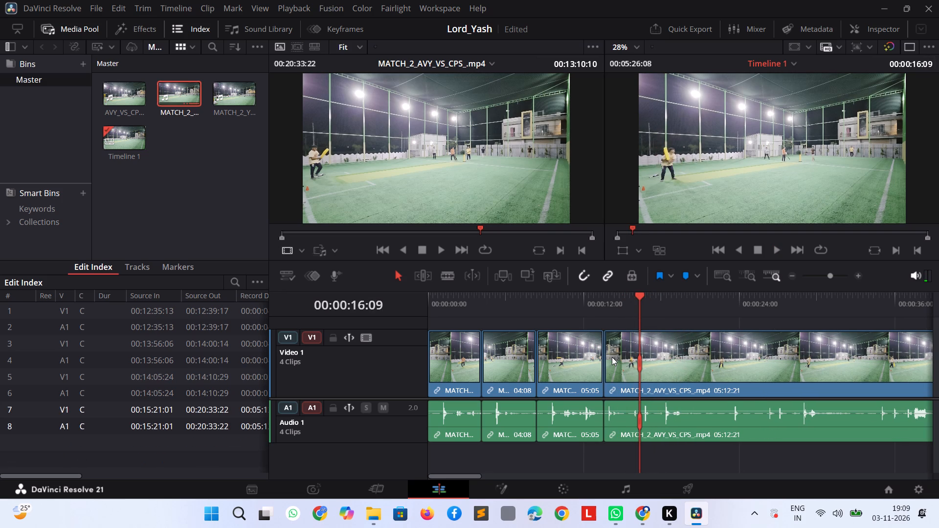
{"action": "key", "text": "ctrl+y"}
Replay the delivery from just before the 00:00:13:17 cut and split the clip where it ends, at 00:00:20:28.
{"action": "key", "text": "shift+Left"}
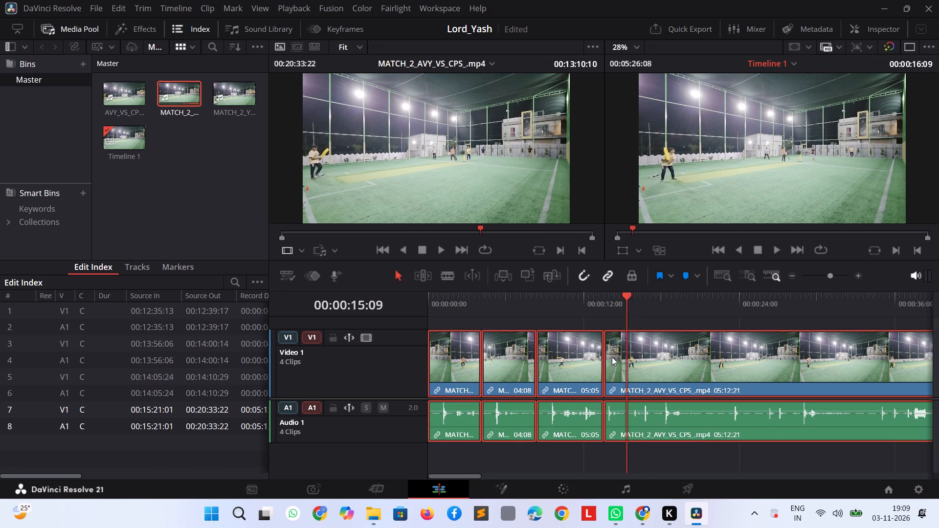
{"action": "key", "text": "shift+Left"}
{"action": "key", "text": "shift+Left"}
{"action": "key", "text": "space"}
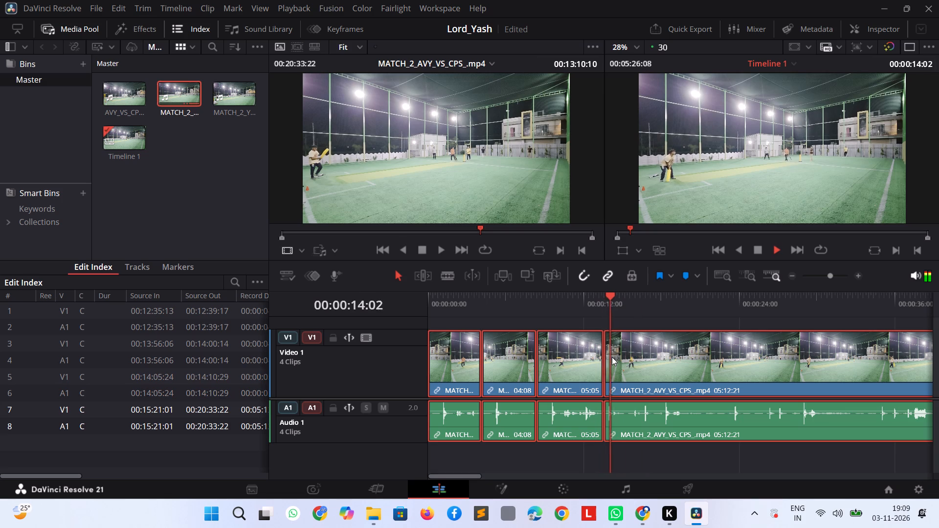
{"action": "key", "text": "space"}
{"action": "key", "text": "space"}
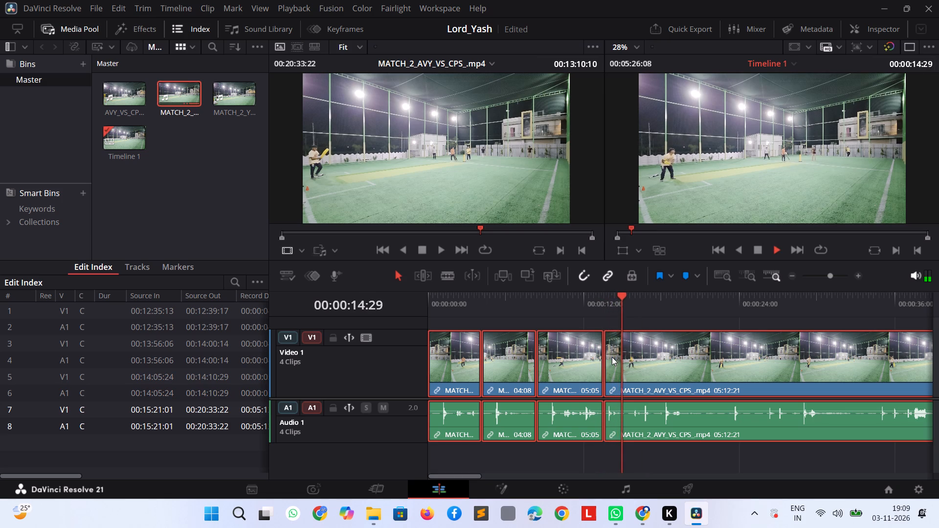
{"action": "key", "text": "space"}
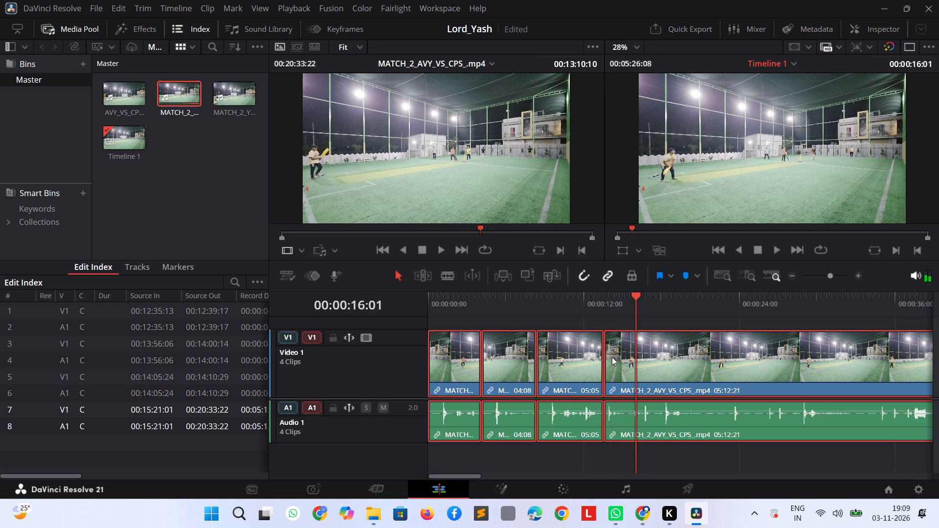
{"action": "key", "text": "space"}
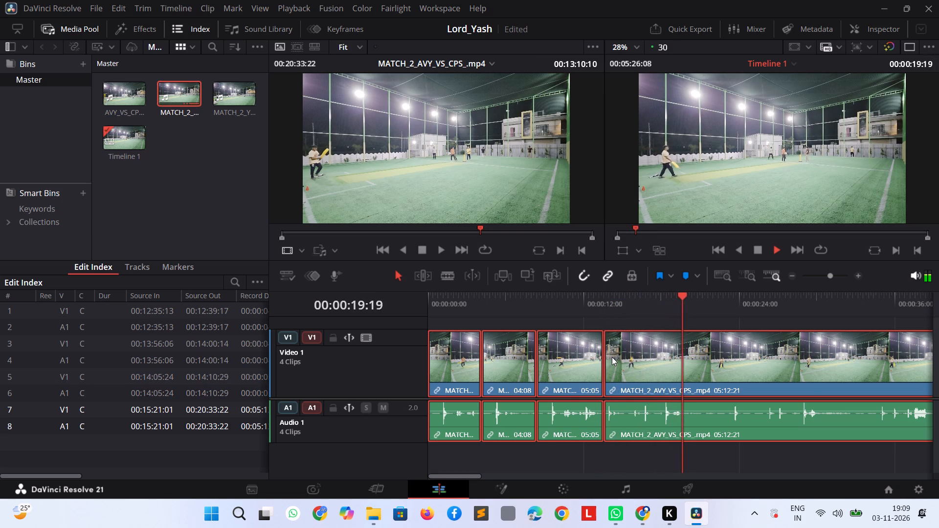
{"action": "key", "text": "space"}
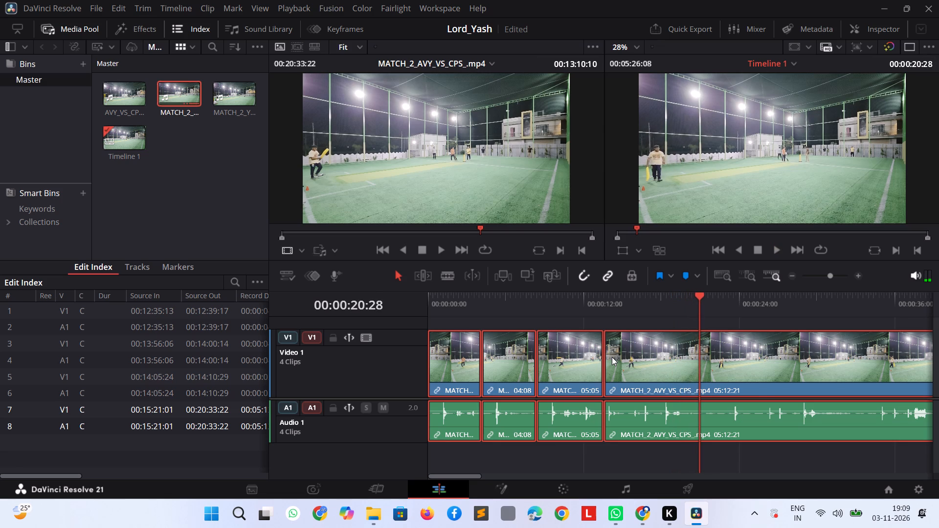
{"action": "key", "text": "ctrl+b"}
Split the clip at 00:00:24:22 and delete the idle section between 00:00:20:28 and that cut.
{"action": "key", "text": "space"}
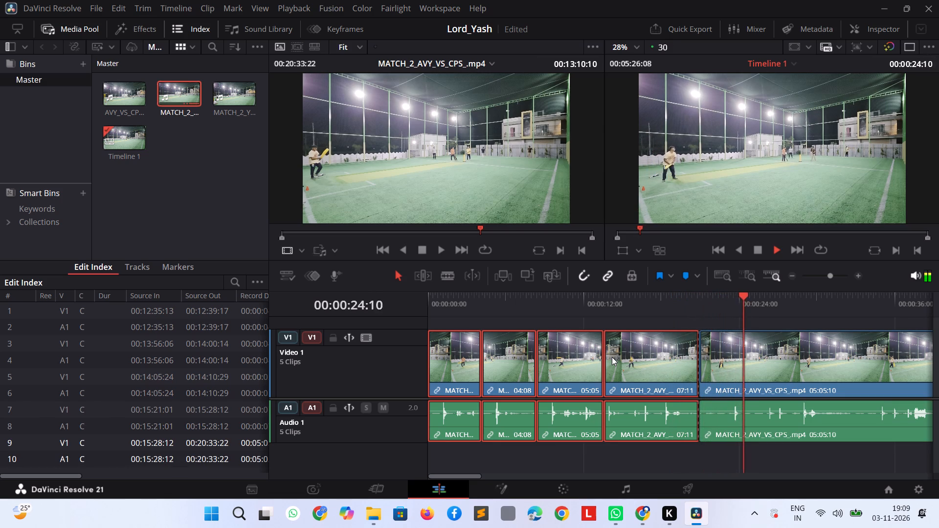
{"action": "key", "text": "space"}
{"action": "key", "text": "ctrl+b"}
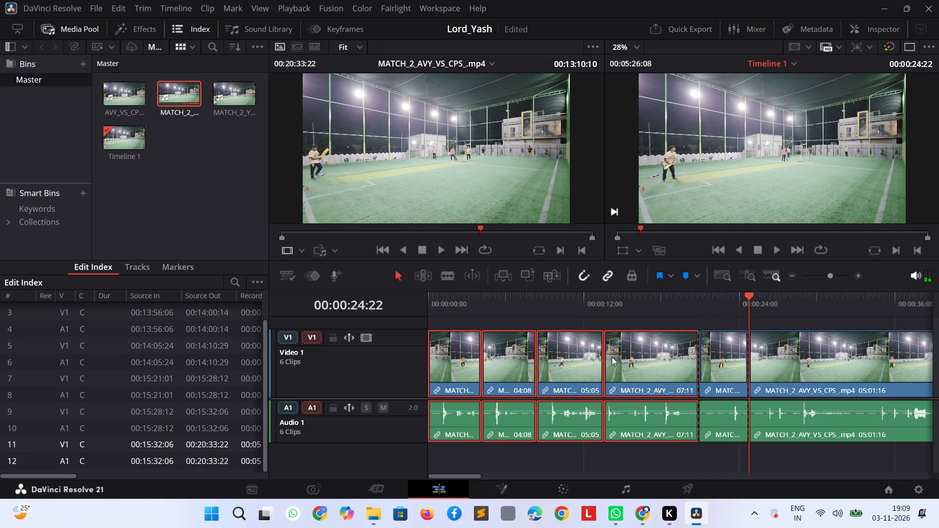
{"action": "left_click", "coordinate": [722, 367]}
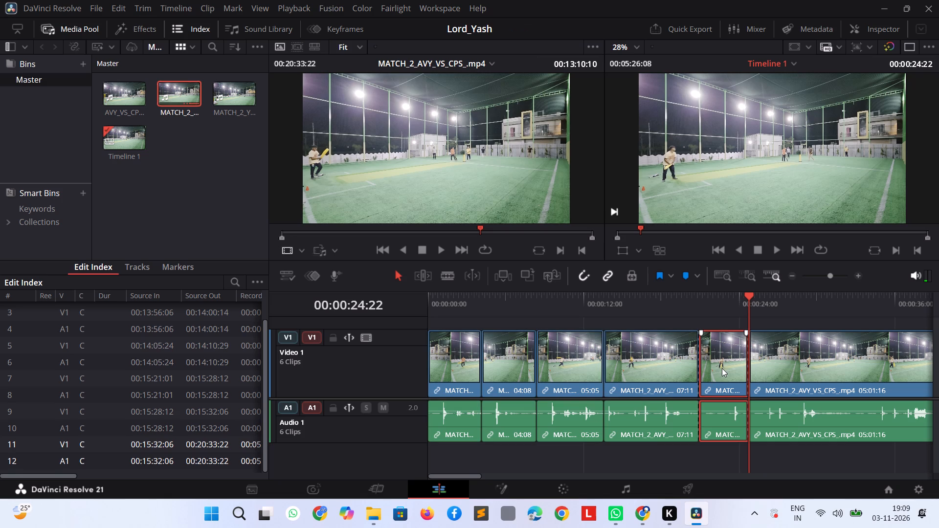
{"action": "key", "text": "Delete"}
Play on, split the clip at 00:00:23:14 and delete the remaining idle section after the 00:00:20:28 cut.
{"action": "key", "text": "space"}
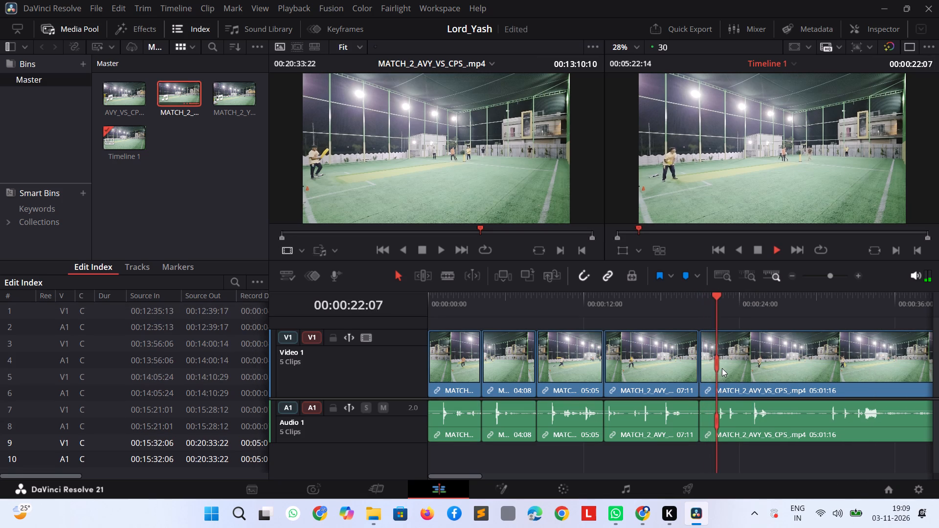
{"action": "key", "text": "space"}
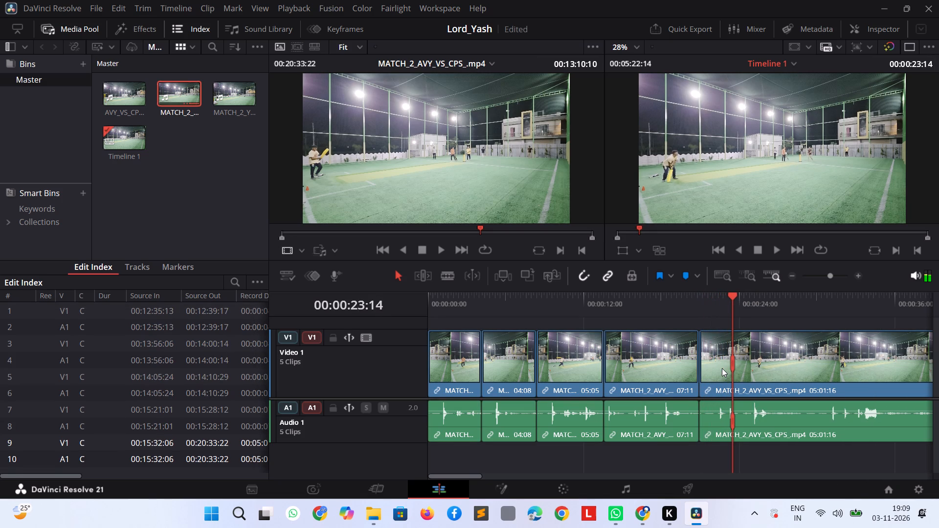
{"action": "key", "text": "ctrl+b"}
{"action": "left_click", "coordinate": [722, 368]}
{"action": "key", "text": "Delete"}
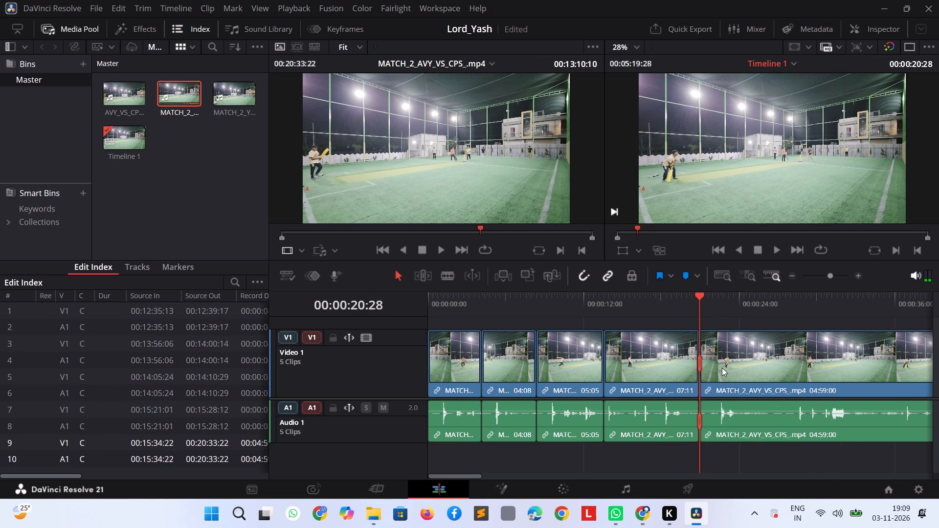
Play the delivery after the 00:00:20:28 cut and split the clip where it ends, at about 00:00:25.
{"action": "key", "text": "space"}
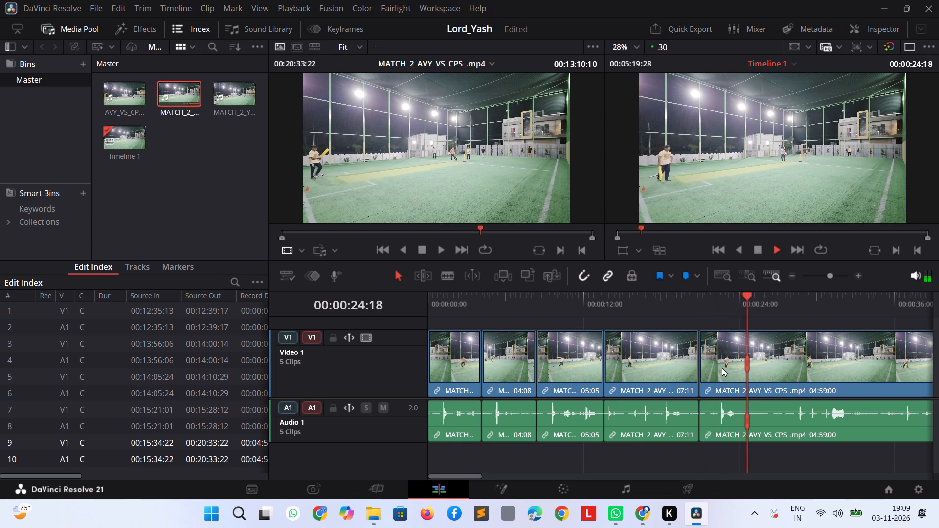
{"action": "key", "text": "space"}
{"action": "key", "text": "ctrl+b"}
Play on, split the clip at 00:00:28:28 just before the next delivery, and delete the idle section after the 00:00:25 cut.
{"action": "key", "text": "space"}
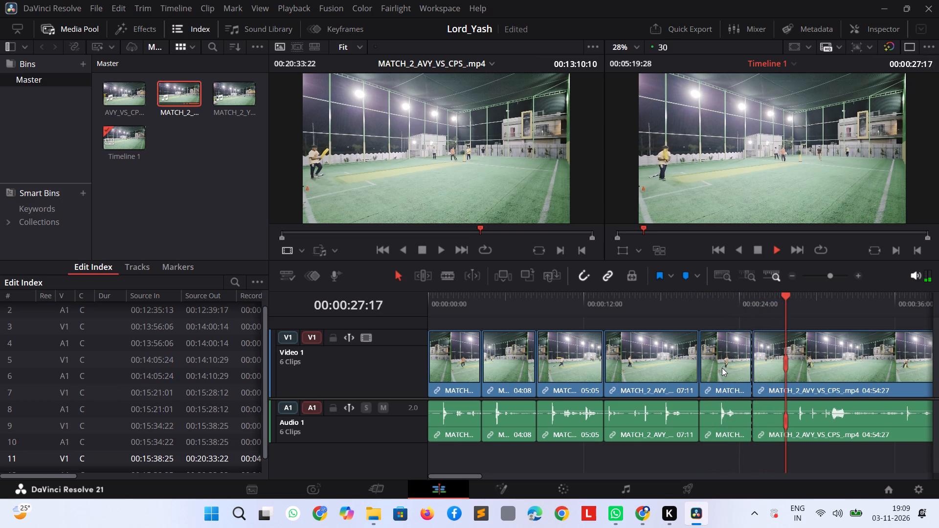
{"action": "right_click_drag", "start_coordinate": [726, 365], "coordinate": [804, 342]}
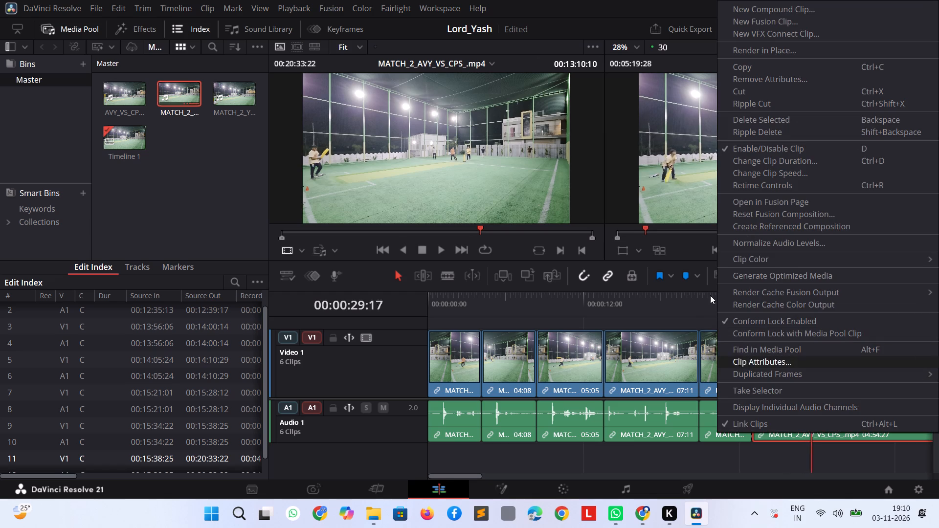
{"action": "key", "text": "space"}
{"action": "left_click", "coordinate": [674, 190]}
{"action": "key", "text": "space"}
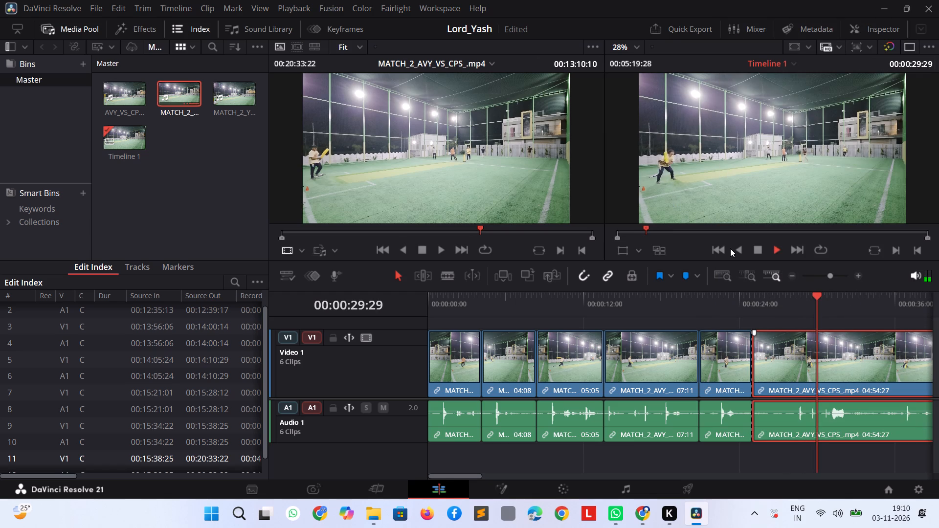
{"action": "key", "text": "space"}
{"action": "key", "text": "shift+Left"}
{"action": "key", "text": "shift+Left"}
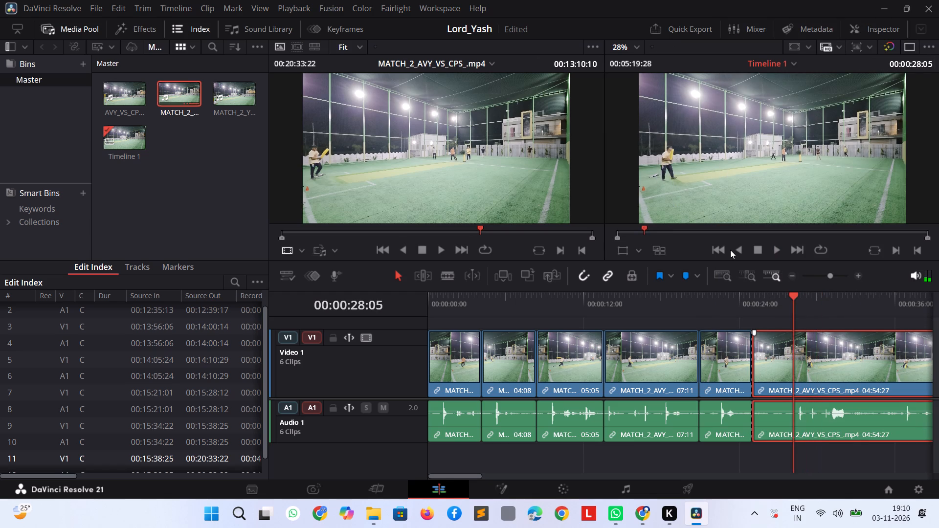
{"action": "key", "text": "space"}
{"action": "key", "text": "space"}
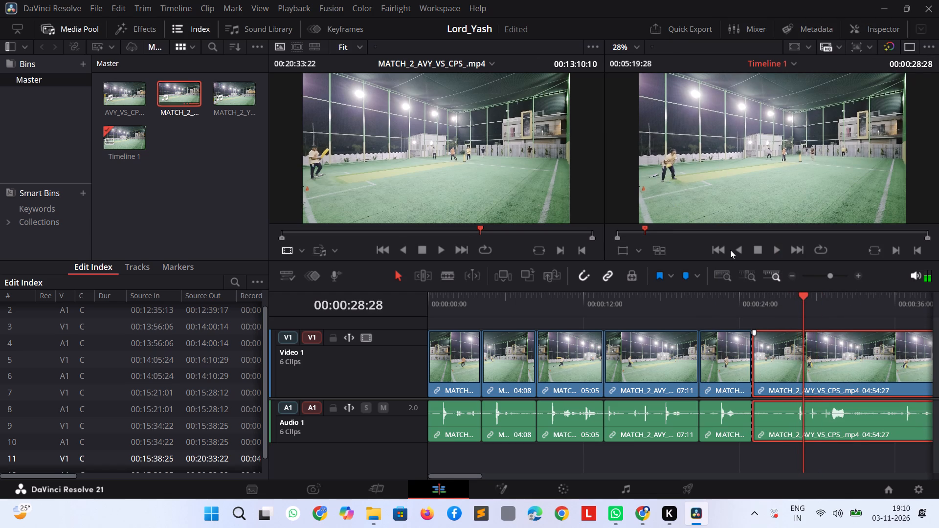
{"action": "key", "text": "ctrl+b"}
{"action": "left_click", "coordinate": [796, 374]}
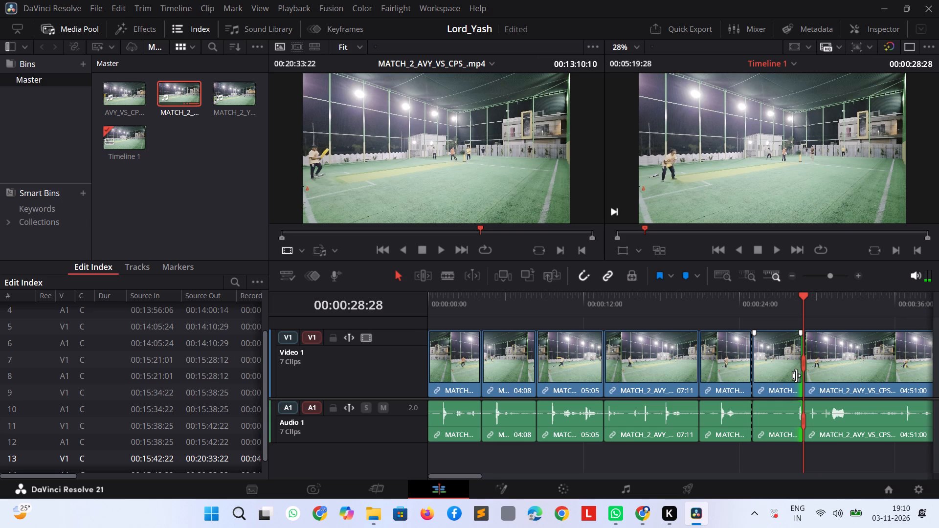
{"action": "left_click_drag", "start_coordinate": [783, 346], "coordinate": [778, 350]}
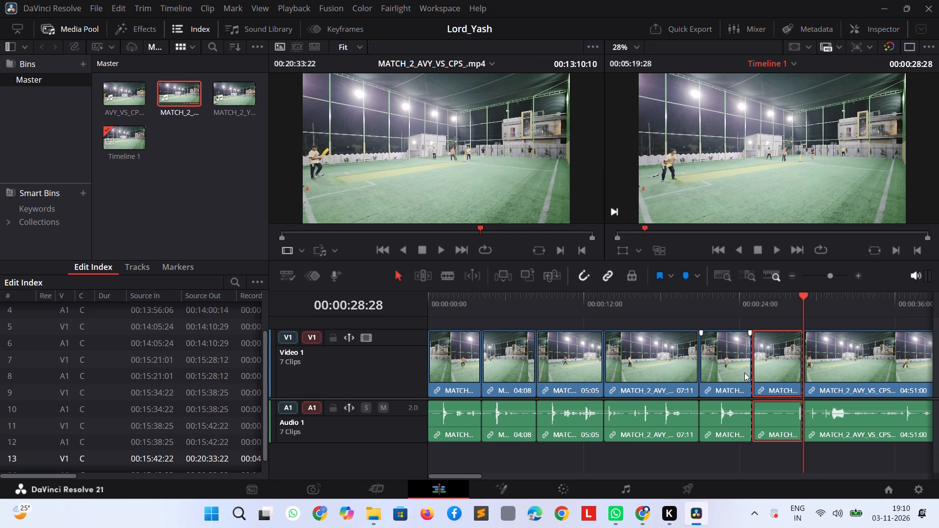
{"action": "key", "text": "Delete"}
Play the delivery after the 00:00:25 cut and split the clip where it ends, at 00:00:28:07.
{"action": "key", "text": "space"}
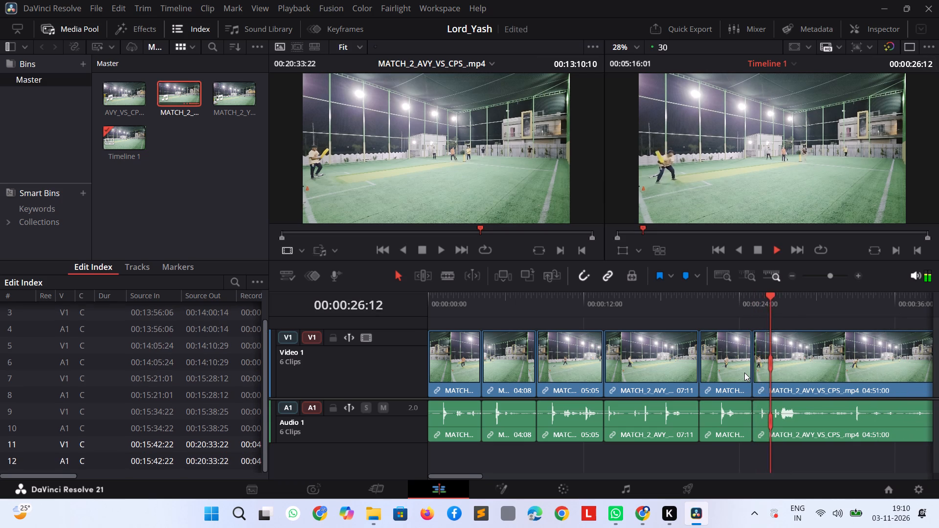
{"action": "key", "text": "space"}
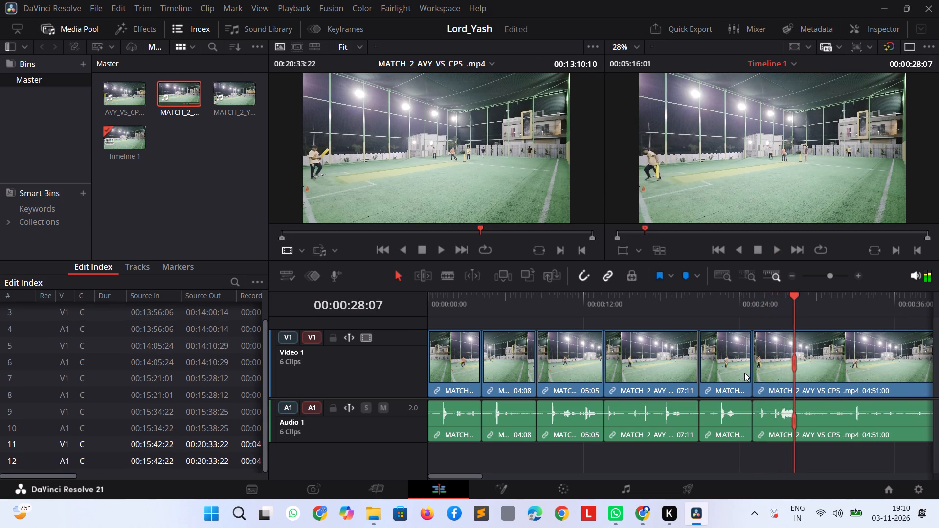
{"action": "key", "text": "ctrl+b"}
Play on to the next delivery, split the clip at 00:01:07:22 and delete the idle section after the 00:00:28:07 cut.
{"action": "scroll", "coordinate": [744, 373], "scroll_direction": "up", "scroll_amount": 3, "text": "ctrl"}
{"action": "key", "text": "space"}
{"action": "left_click", "coordinate": [744, 374]}
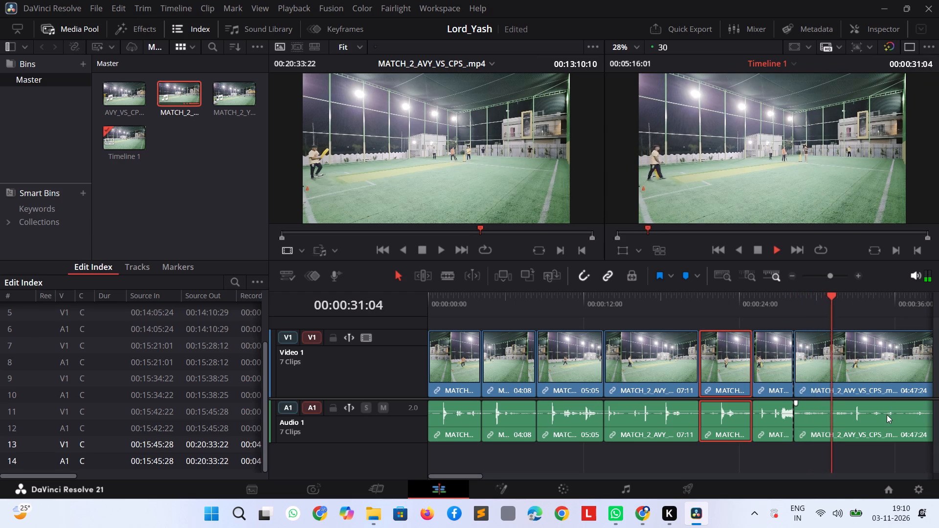
{"action": "left_click", "coordinate": [841, 365]}
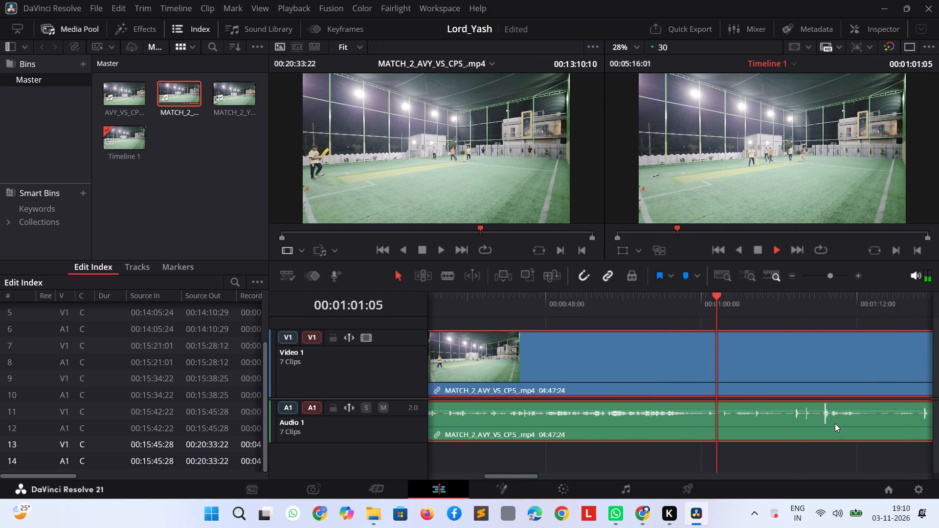
{"action": "key", "text": "space"}
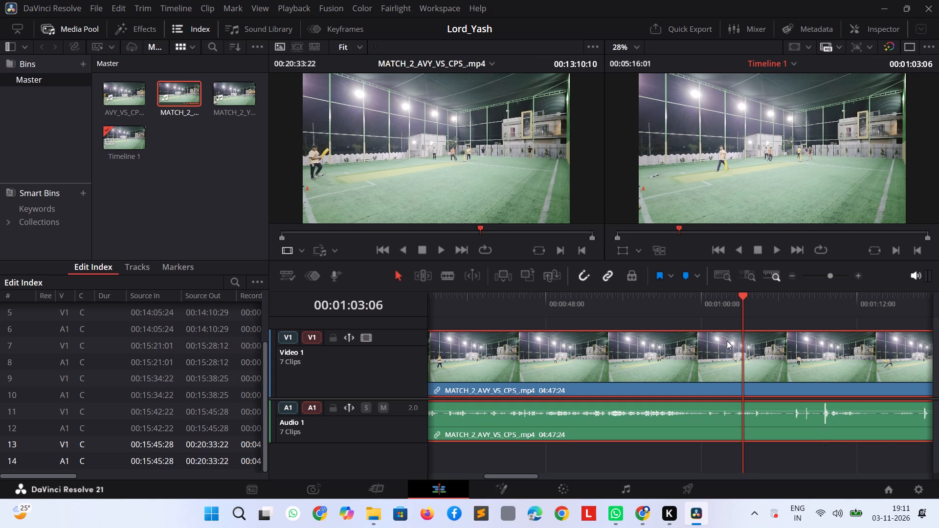
{"action": "key", "text": "space"}
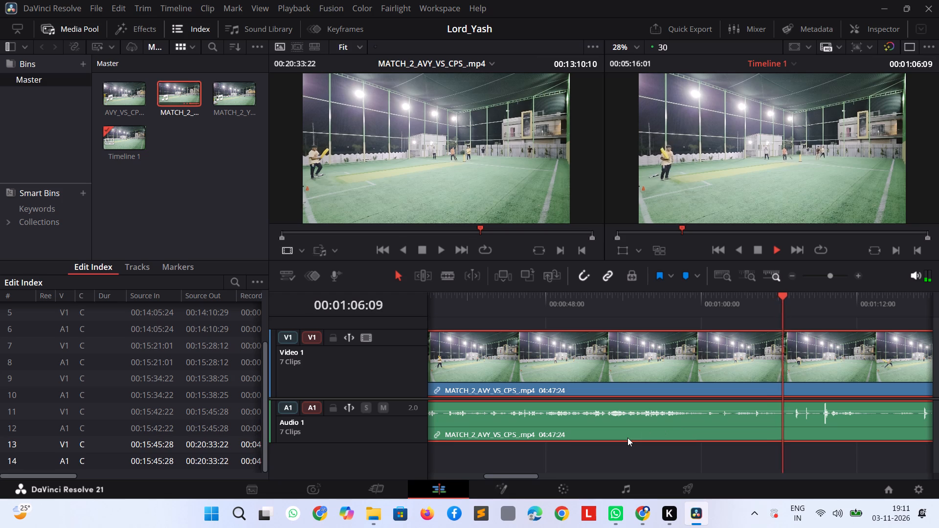
{"action": "key", "text": "space"}
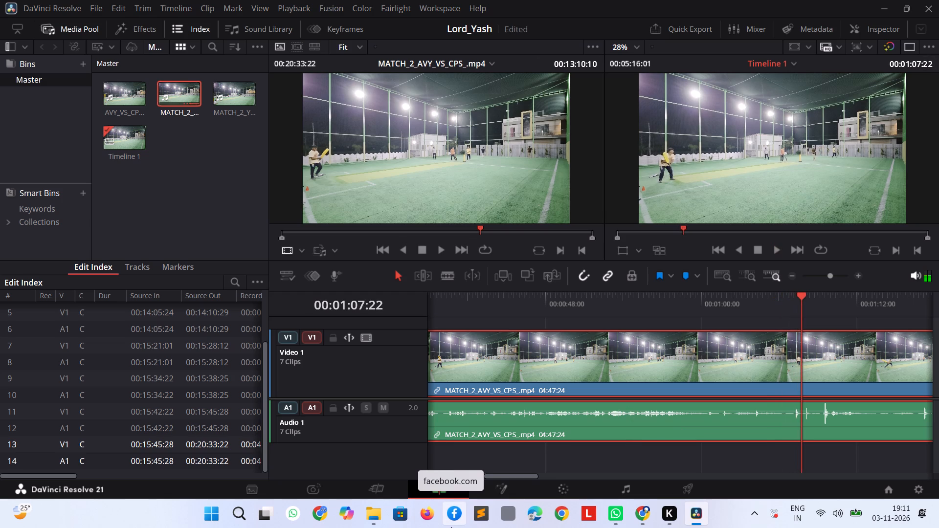
{"action": "key", "text": "ctrl+b"}
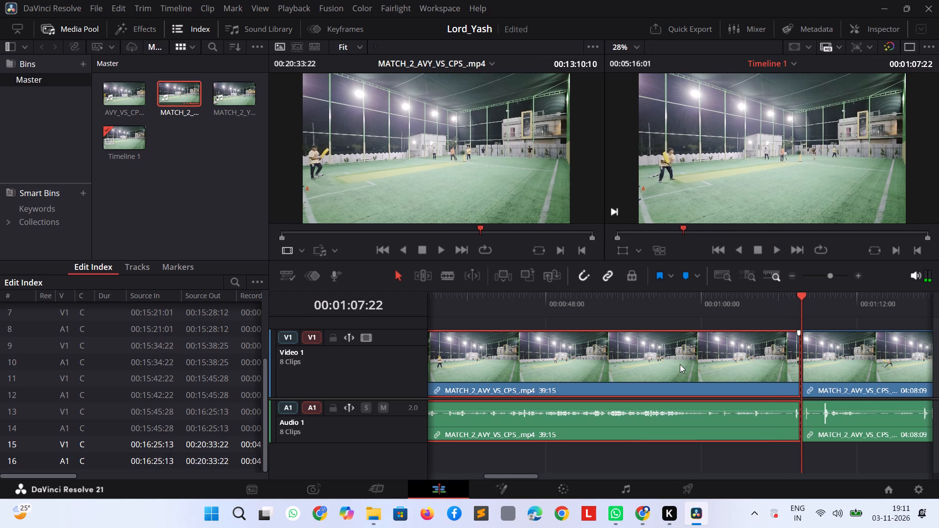
{"action": "left_click", "coordinate": [680, 364]}
{"action": "key", "text": "Delete"}
Play the delivery after the 00:00:28:07 cut and split the clip where it ends, at 00:00:32:16.
{"action": "key", "text": "space"}
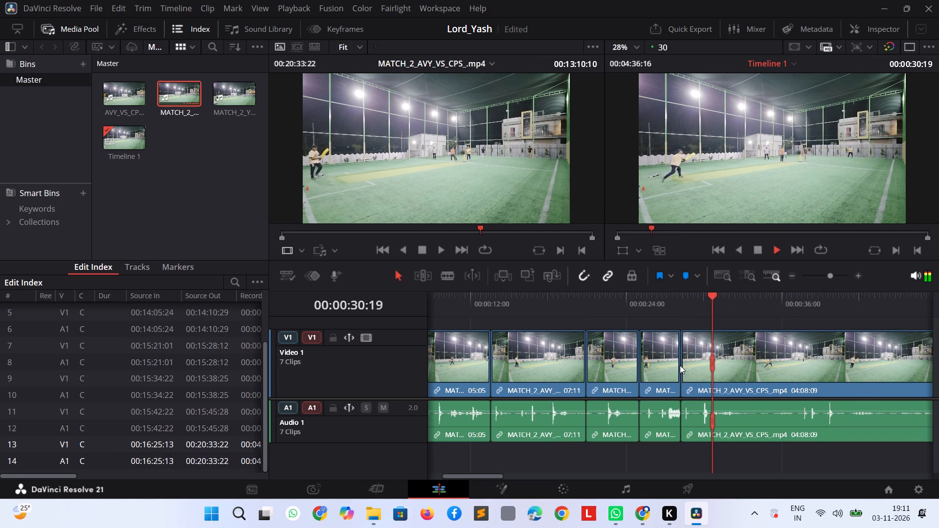
{"action": "key", "text": "space"}
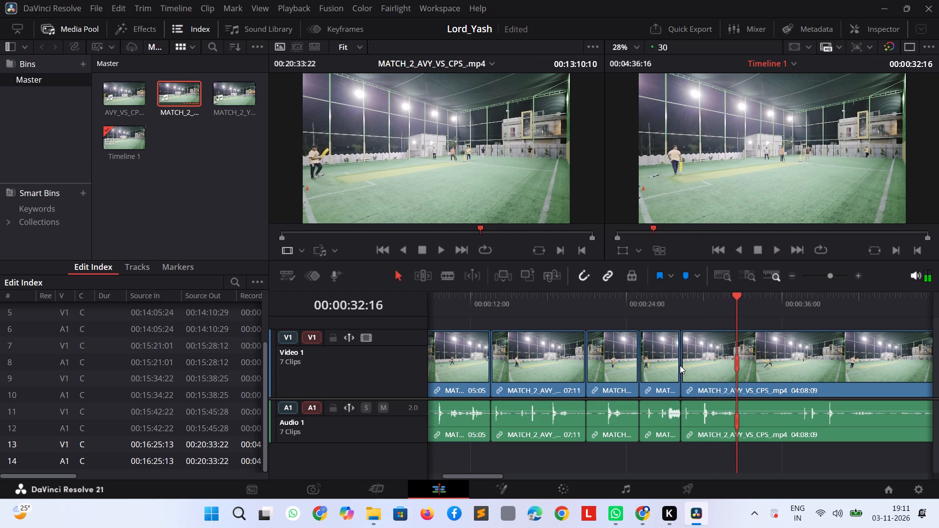
{"action": "key", "text": "ctrl+b"}
Play on, split the clip at 00:00:38:17 and delete the idle section between the 00:00:32:16 cut and that point.
{"action": "key", "text": "space"}
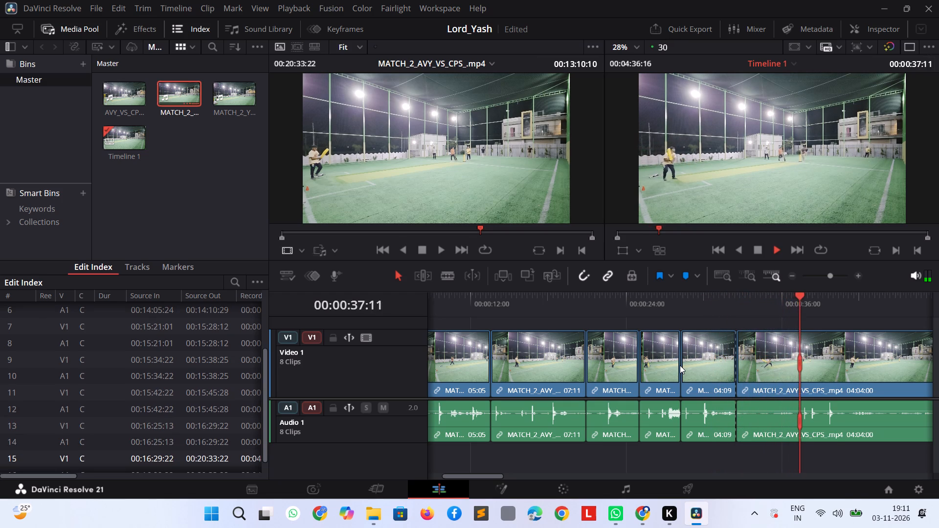
{"action": "key", "text": "space"}
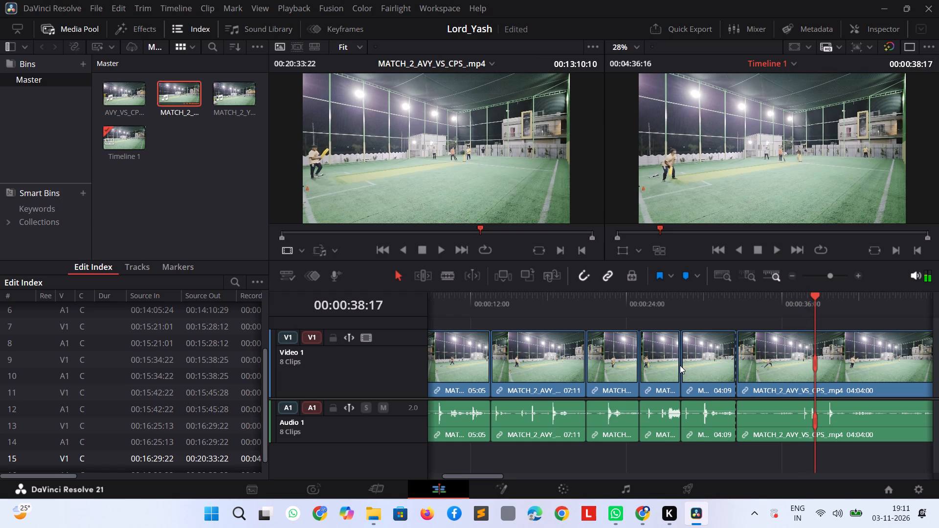
{"action": "left_click", "coordinate": [758, 359], "text": "ctrl"}
{"action": "key", "text": "ctrl+b"}
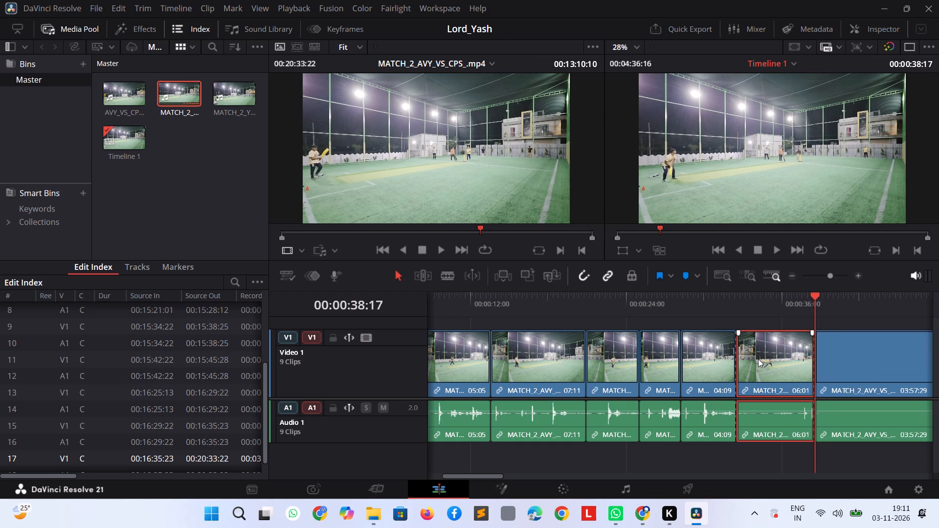
{"action": "left_click", "coordinate": [758, 359]}
{"action": "key", "text": "Delete"}
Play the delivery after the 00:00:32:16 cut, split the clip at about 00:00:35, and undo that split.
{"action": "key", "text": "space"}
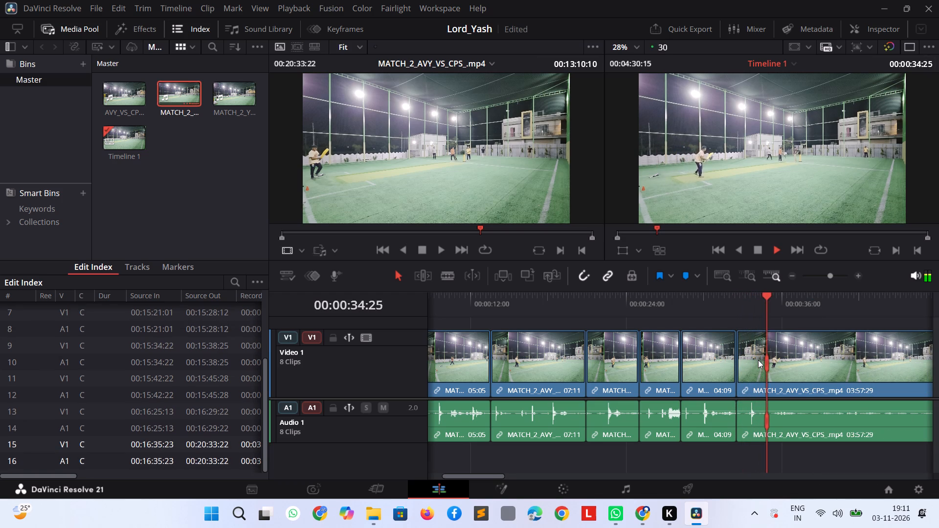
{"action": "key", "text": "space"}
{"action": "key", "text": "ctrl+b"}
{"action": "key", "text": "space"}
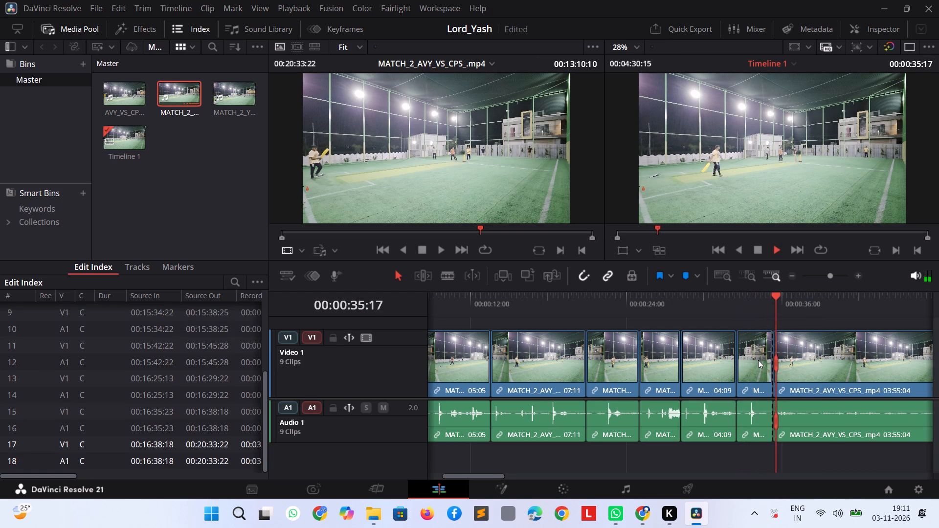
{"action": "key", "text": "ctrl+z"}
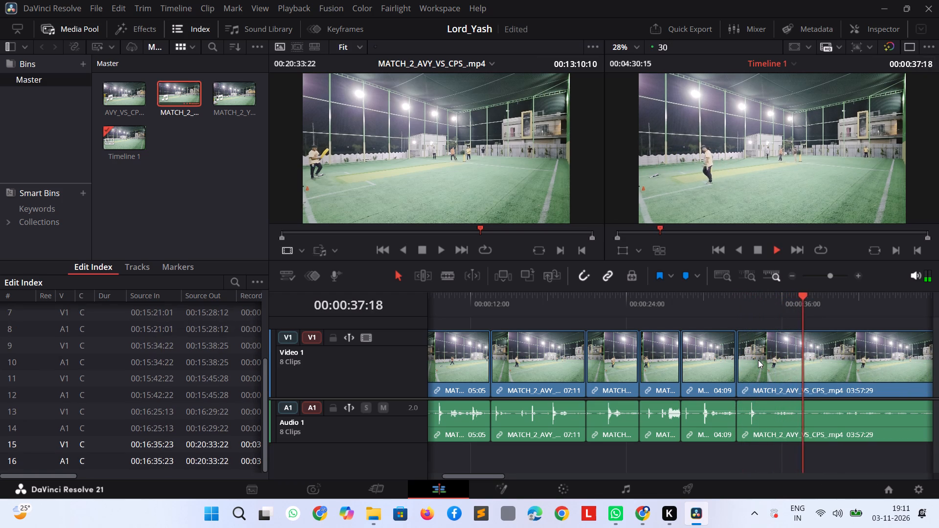
Replay the delivery after the 00:00:32:16 cut and split the clip where the play ends, at about 00:00:36.
{"action": "key", "text": "space"}
{"action": "key", "text": "space"}
{"action": "key", "text": "shift+Left"}
{"action": "key", "text": "shift+Left"}
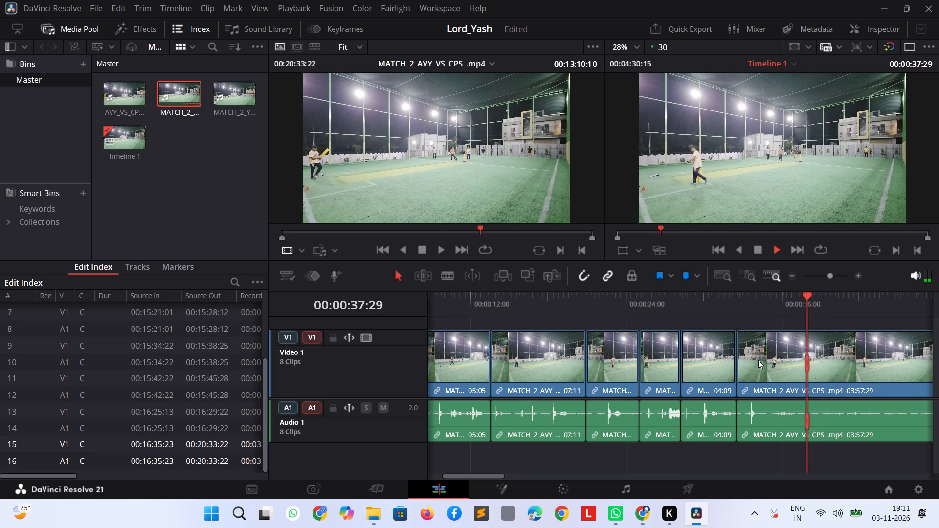
{"action": "key", "text": "shift+Left"}
{"action": "key", "text": "shift+Left"}
{"action": "key", "text": "shift+Left"}
{"action": "key", "text": "shift+Left"}
{"action": "key", "text": "space"}
{"action": "key", "text": "space"}
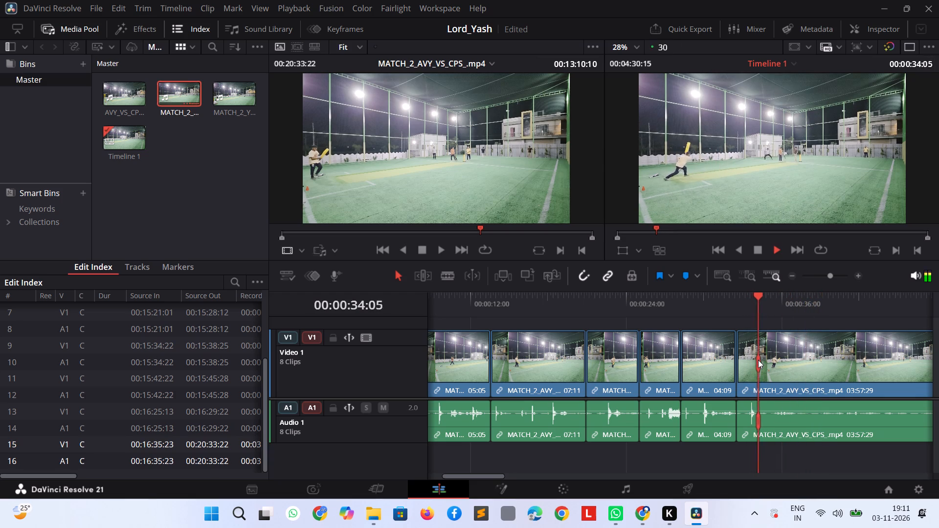
{"action": "key", "text": "space"}
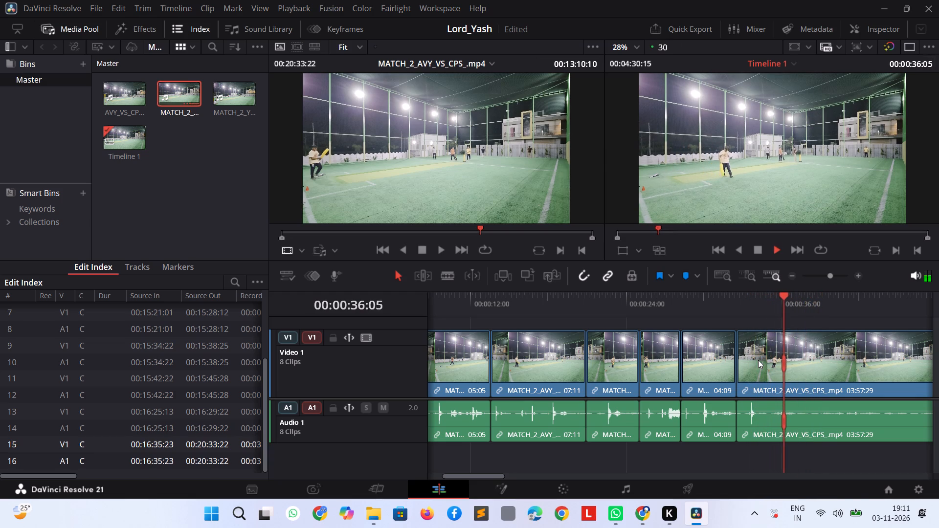
{"action": "key", "text": "ctrl+b"}
Play on past the cut at about 00:00:36 to find the next delivery, selecting the remaining clip.
{"action": "key", "text": "space"}
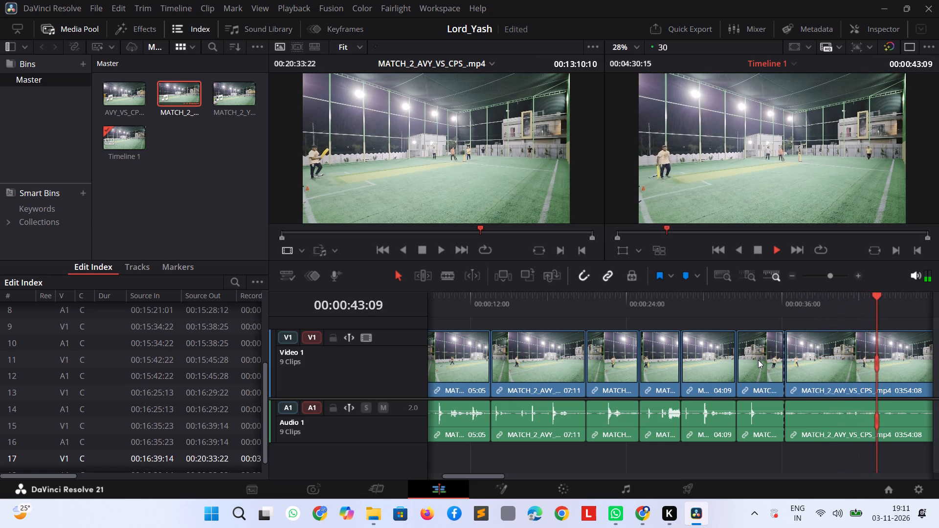
{"action": "left_click", "coordinate": [841, 372]}
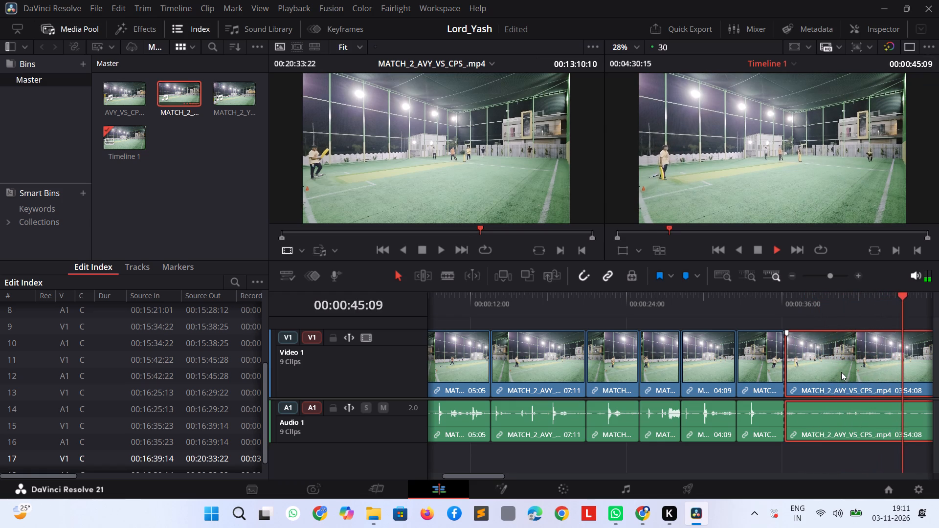
{"action": "key", "text": "space"}
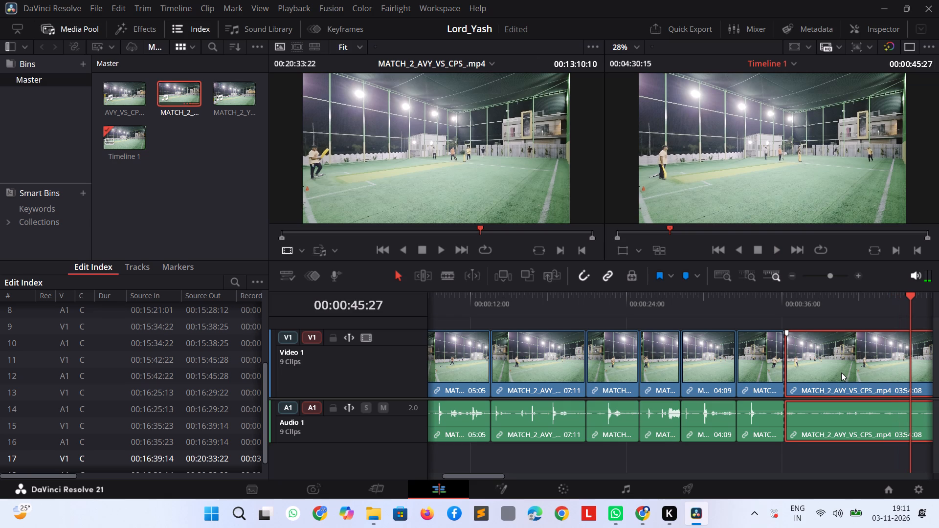
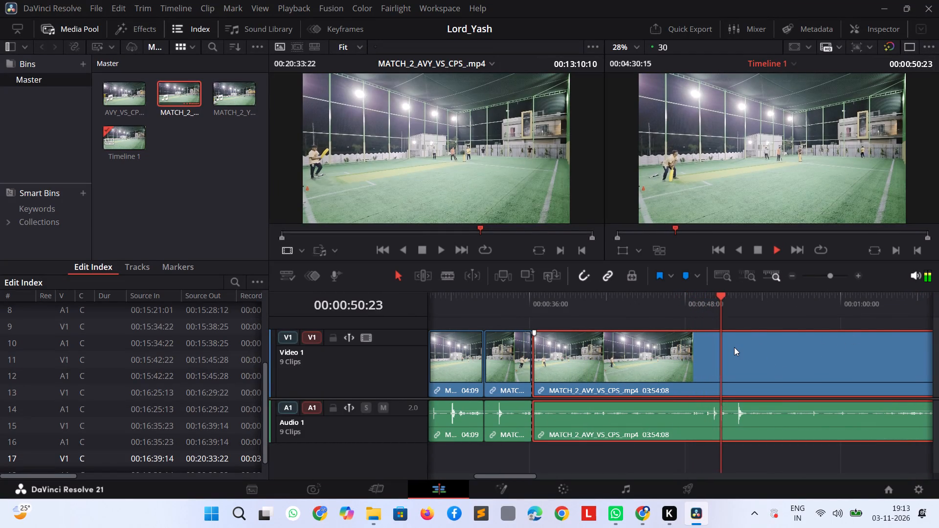
Split the clip at 00:00:51:06 and delete the idle section between the cut at about 00:00:36 and that point.
{"action": "key", "text": "space"}
{"action": "key", "text": "ctrl+b"}
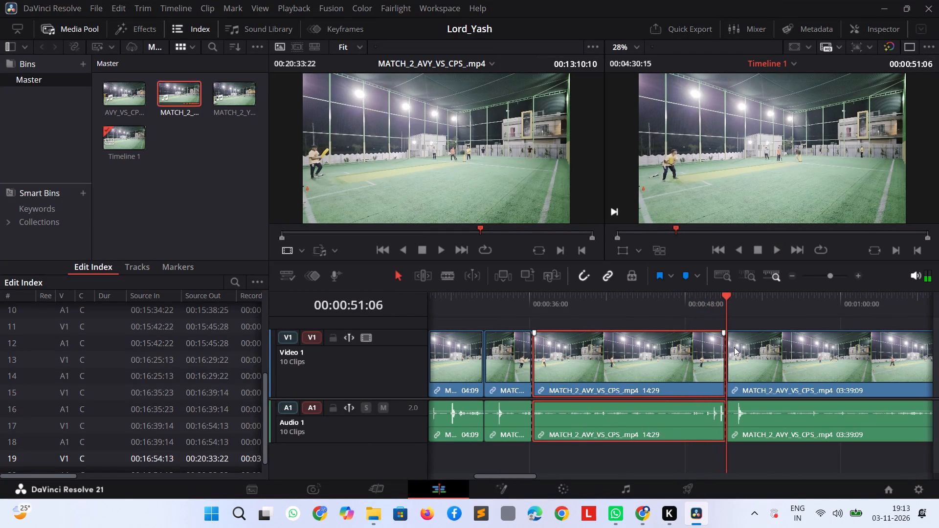
{"action": "left_click", "coordinate": [691, 360]}
{"action": "key", "text": "Delete"}
Replay the delivery after the cut at about 00:00:36 and split the clip where the play ends, at 00:00:38:19.
{"action": "key", "text": "space"}
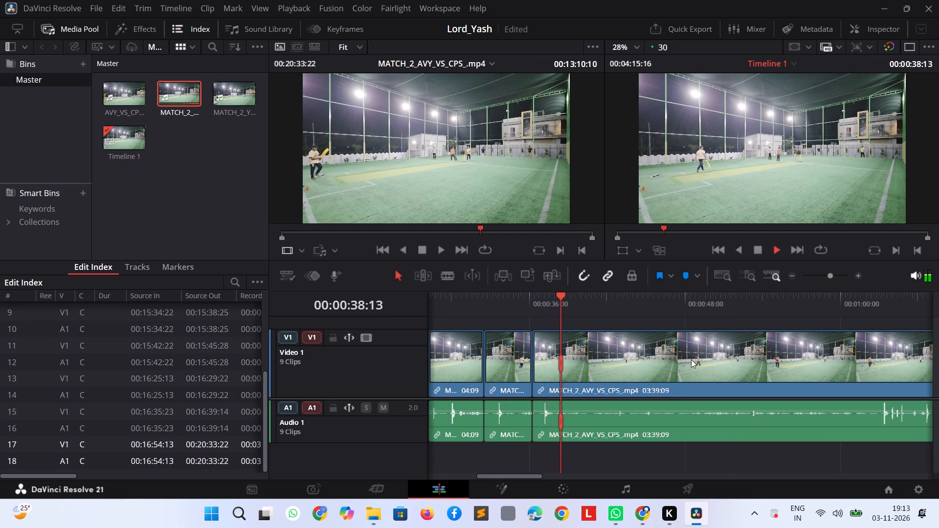
{"action": "key", "text": "shift+Left"}
{"action": "key", "text": "shift+Left"}
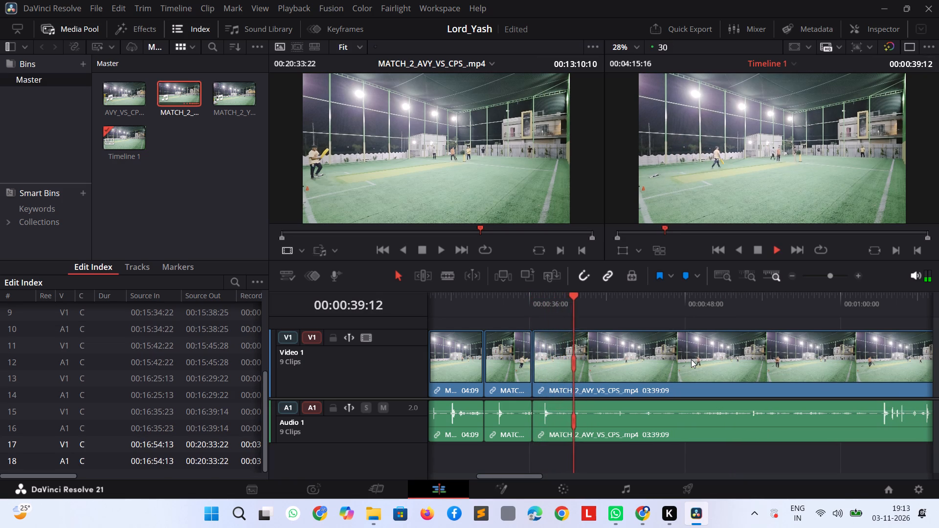
{"action": "key", "text": "shift+Left"}
{"action": "key", "text": "shift+Left"}
{"action": "key", "text": "shift+Left"}
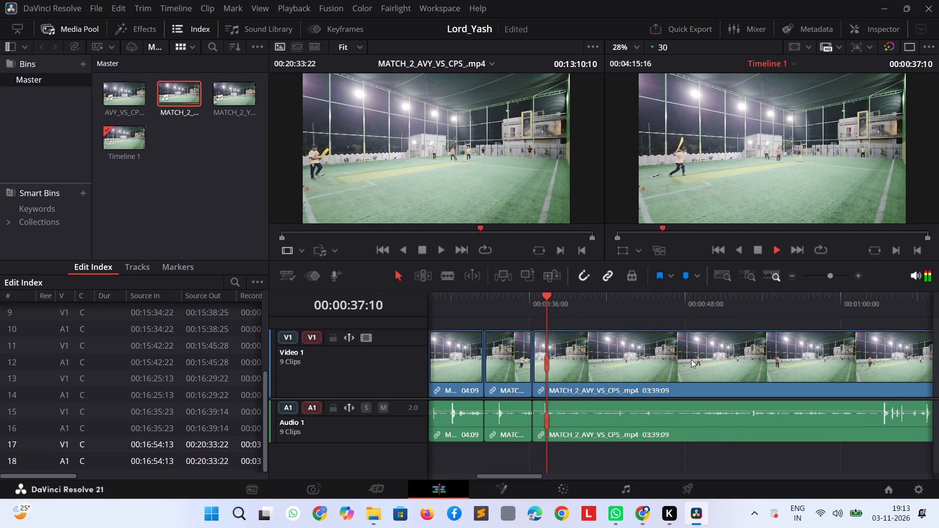
{"action": "key", "text": "space"}
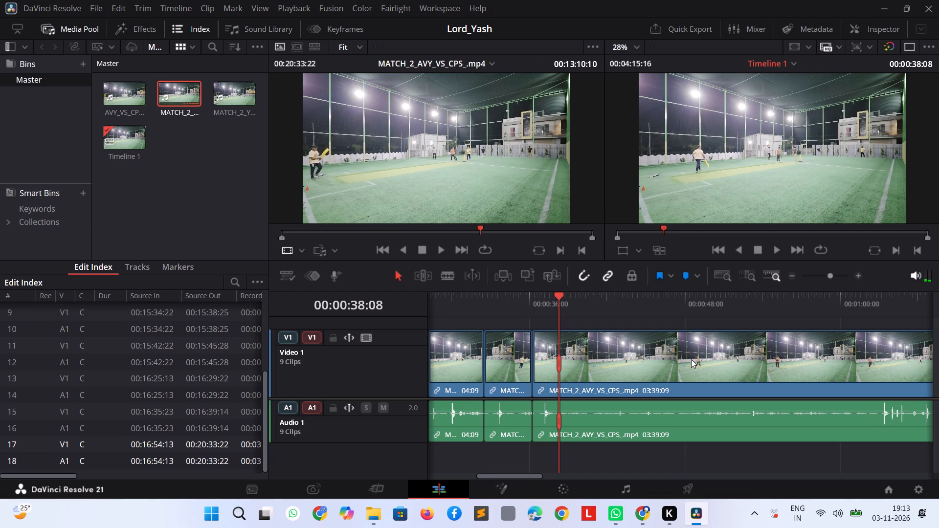
{"action": "key", "text": "space"}
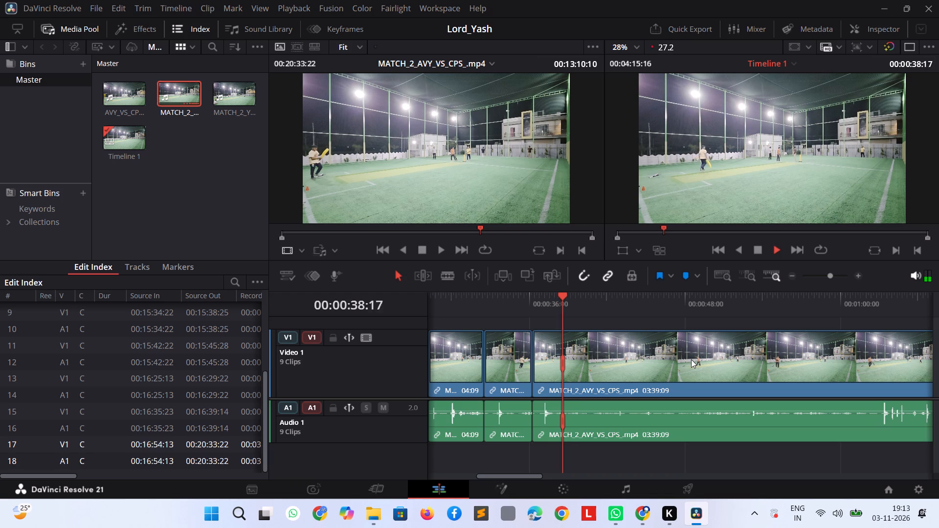
{"action": "key", "text": "space"}
{"action": "key", "text": "shift+Left"}
{"action": "key", "text": "shift+Left"}
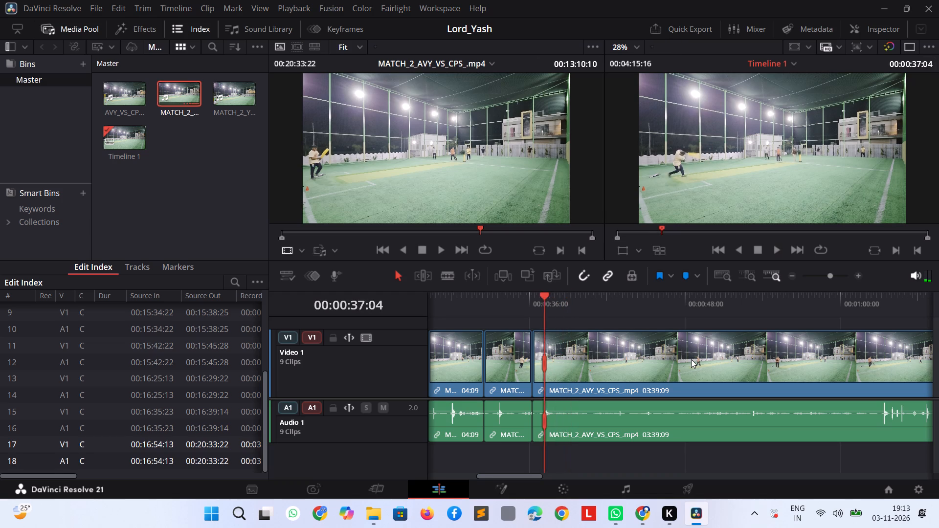
{"action": "key", "text": "shift+Left"}
{"action": "key", "text": "space"}
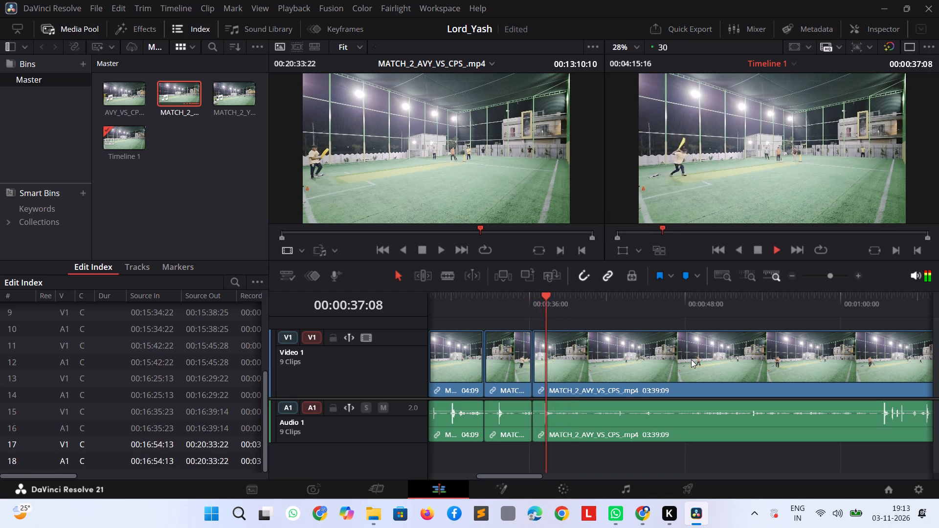
{"action": "key", "text": "space"}
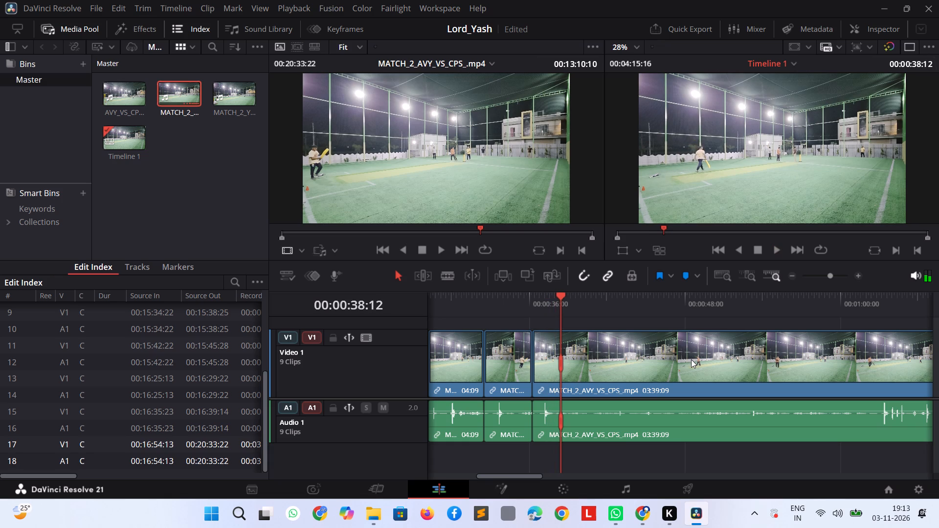
{"action": "key", "text": "shift+Left"}
{"action": "key", "text": "space"}
{"action": "key", "text": "space"}
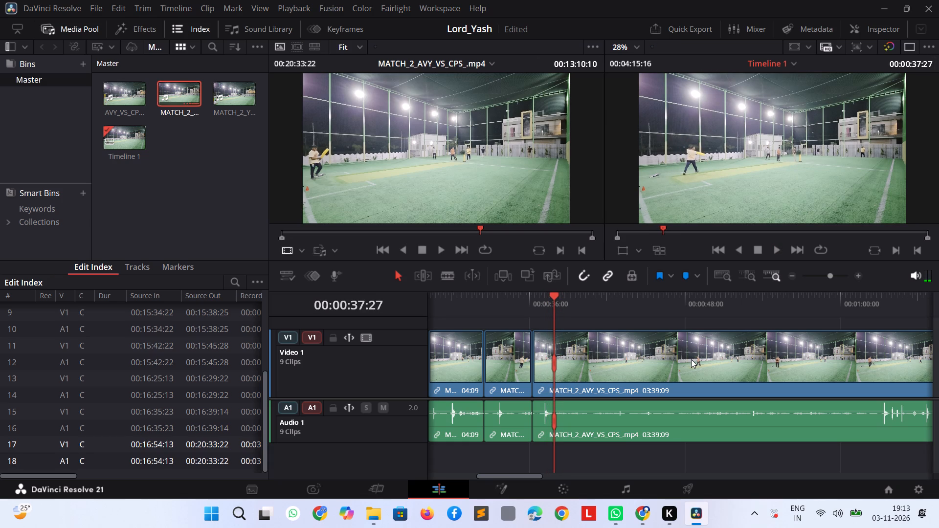
{"action": "key", "text": "space"}
{"action": "key", "text": "space"}
{"action": "key", "text": "space"}
{"action": "key", "text": "space"}
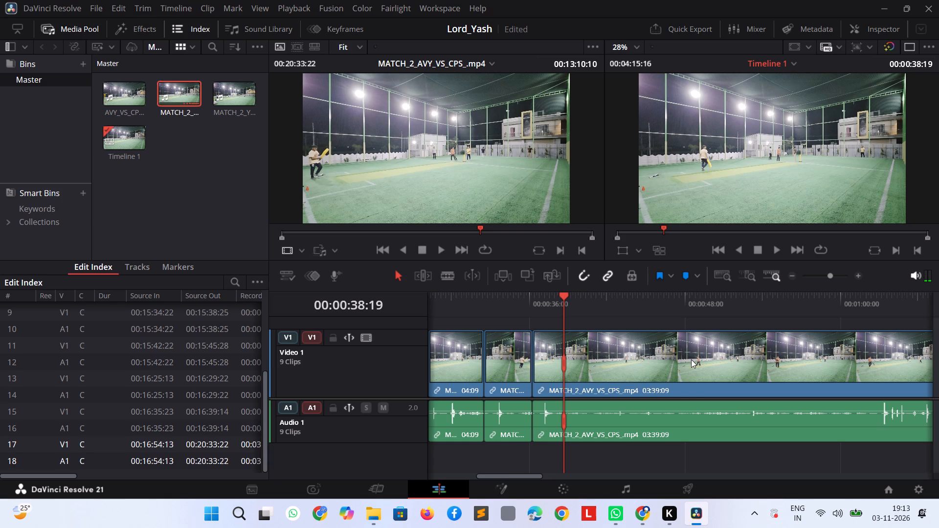
{"action": "key", "text": "ctrl+b"}
Skip ahead to the next delivery, split the clip at 00:02:12:15 and delete the idle section back to the 00:00:38:19 cut.
{"action": "key", "text": "space"}
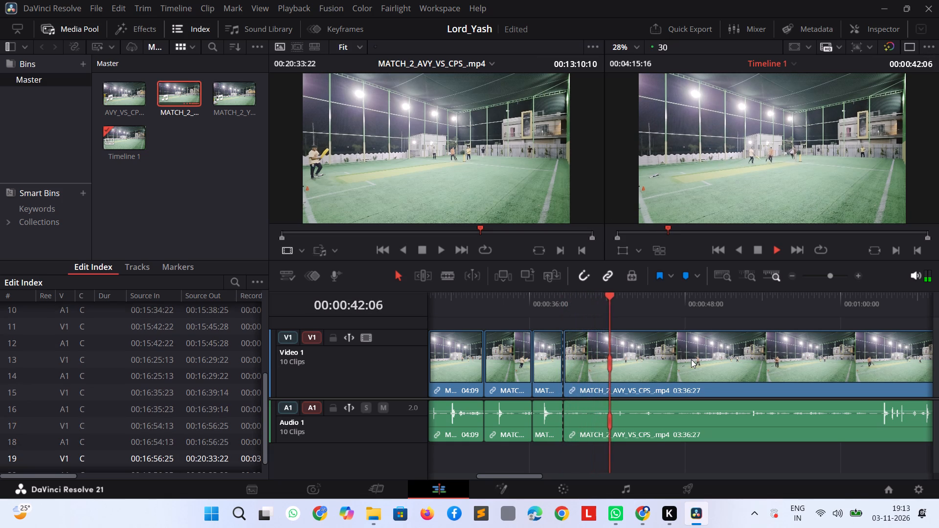
{"action": "left_click", "coordinate": [691, 359]}
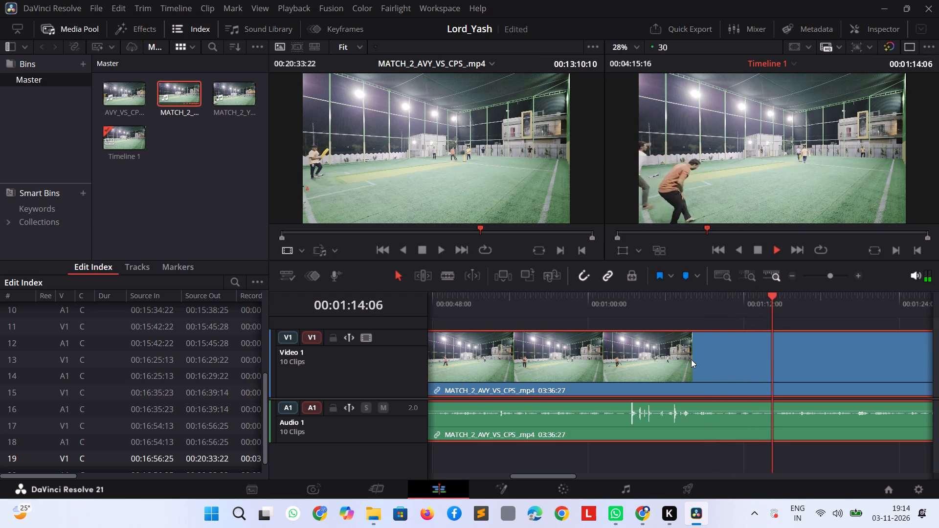
{"action": "key", "text": "shift+Right"}
{"action": "key", "text": "shift+Right"}
{"action": "key", "text": "shift+Right"}
{"action": "key", "text": "shift+Right"}
{"action": "key", "text": "shift+Right"}
{"action": "key", "text": "shift+Right"}
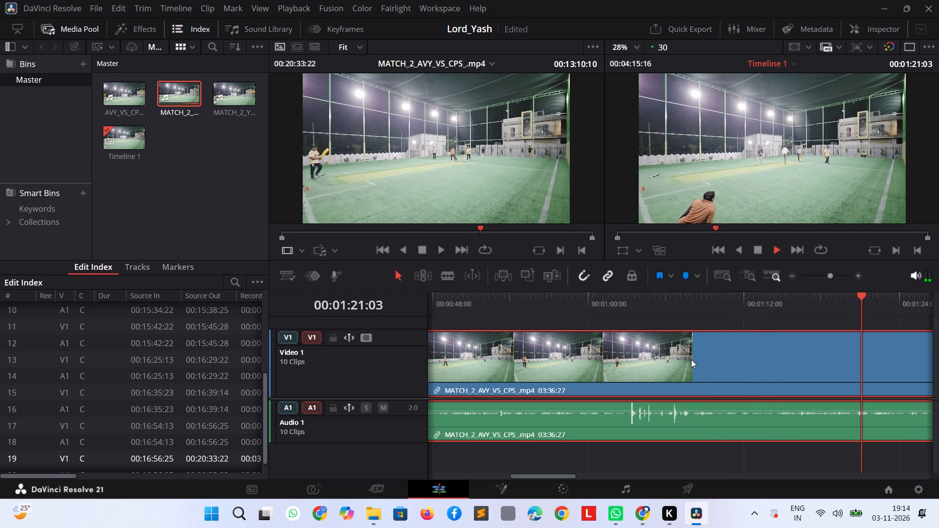
{"action": "key", "text": "shift+Right"}
{"action": "key", "text": "shift+Right"}
{"action": "key", "text": "shift+Right"}
{"action": "key", "text": "shift+Right"}
{"action": "key", "text": "shift+Right"}
{"action": "key", "text": "shift+Right"}
{"action": "key", "text": "shift+Right"}
{"action": "key", "text": "shift+Left"}
{"action": "key", "text": "shift+Right"}
{"action": "key", "text": "shift+Right"}
{"action": "key", "text": "shift+Right"}
{"action": "key", "text": "shift+Right"}
{"action": "key", "text": "shift+Right"}
{"action": "key", "text": "shift+Right"}
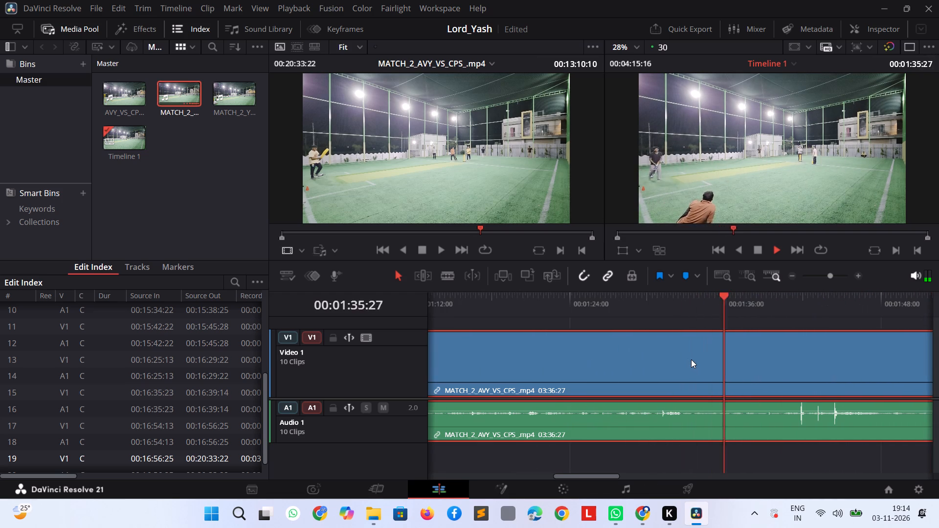
{"action": "key", "text": "shift+Right"}
{"action": "key", "text": "shift+Right"}
{"action": "key", "text": "shift+Right"}
{"action": "key", "text": "shift+Right"}
{"action": "key", "text": "shift+Right"}
{"action": "key", "text": "shift+Right"}
{"action": "key", "text": "shift+Right"}
{"action": "key", "text": "shift+Right"}
{"action": "key", "text": "shift+Right"}
{"action": "key", "text": "shift+Right"}
{"action": "key", "text": "shift+Right"}
{"action": "key", "text": "shift+Right"}
{"action": "key", "text": "shift+Right"}
{"action": "key", "text": "shift+Right"}
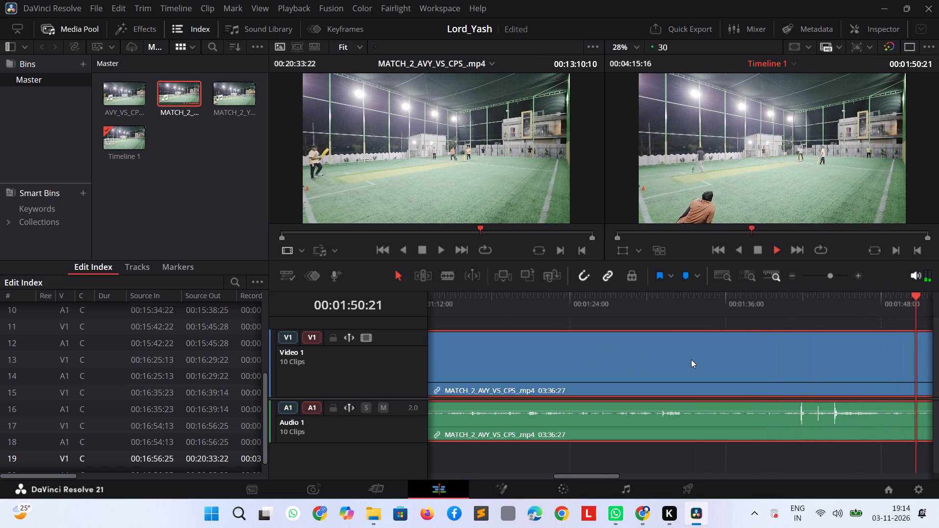
{"action": "key", "text": "shift+Right"}
{"action": "key", "text": "shift+Right"}
{"action": "key", "text": "shift+Right"}
{"action": "key", "text": "shift+Right"}
{"action": "key", "text": "shift+Right"}
{"action": "key", "text": "shift+Right"}
{"action": "key", "text": "shift+Right"}
{"action": "key", "text": "shift+Right"}
{"action": "key", "text": "shift+Right"}
{"action": "key", "text": "shift+Right"}
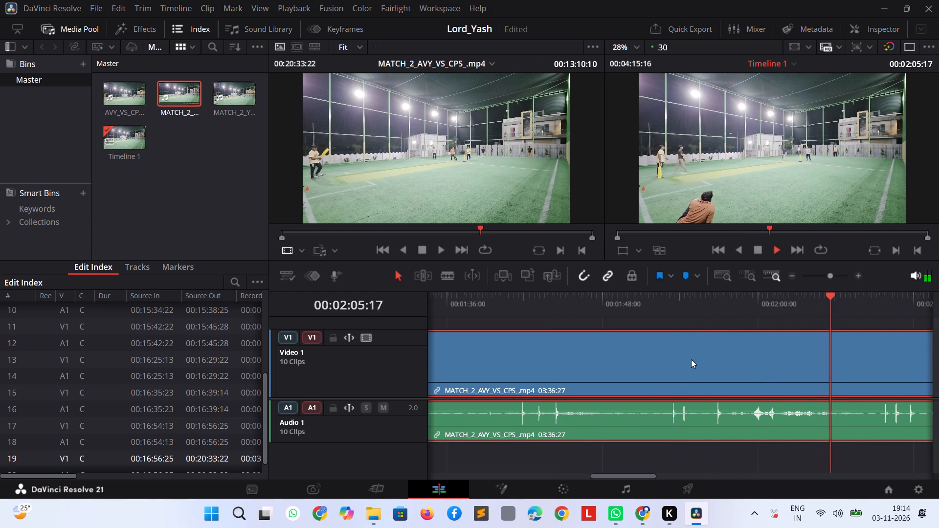
{"action": "key", "text": "shift+Right"}
{"action": "key", "text": "shift+Right"}
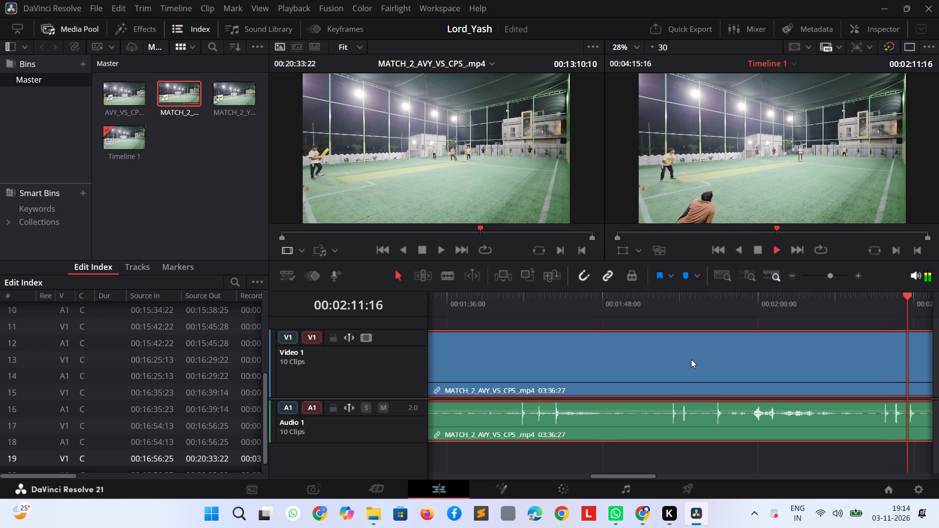
{"action": "key", "text": "space"}
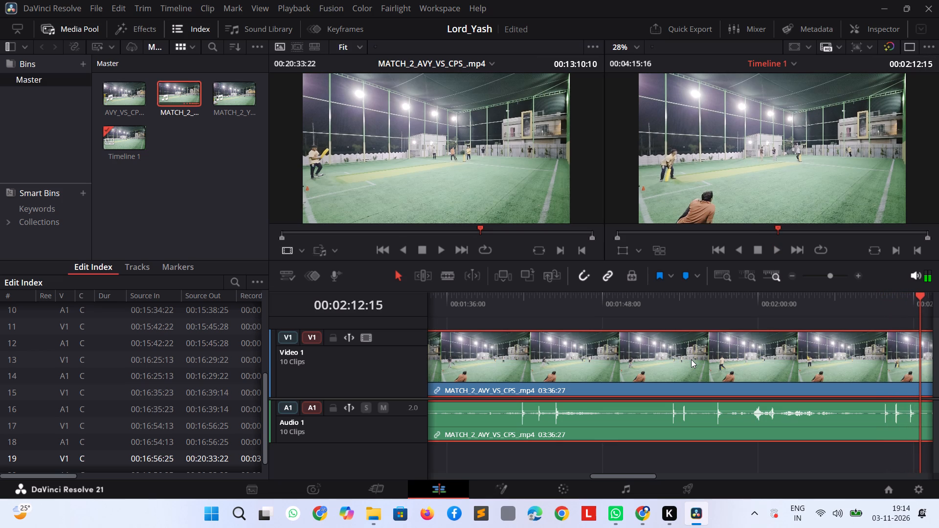
{"action": "key", "text": "ctrl+b"}
{"action": "left_click", "coordinate": [691, 359]}
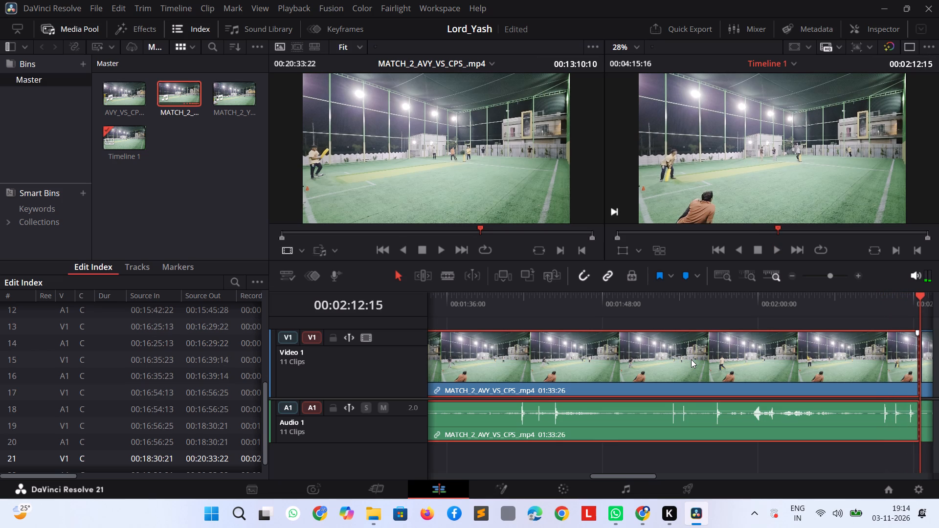
{"action": "key", "text": "Delete"}
Play the delivery after the 00:00:38:19 cut and split the clip where the play ends, at 00:00:42:03.
{"action": "key", "text": "space"}
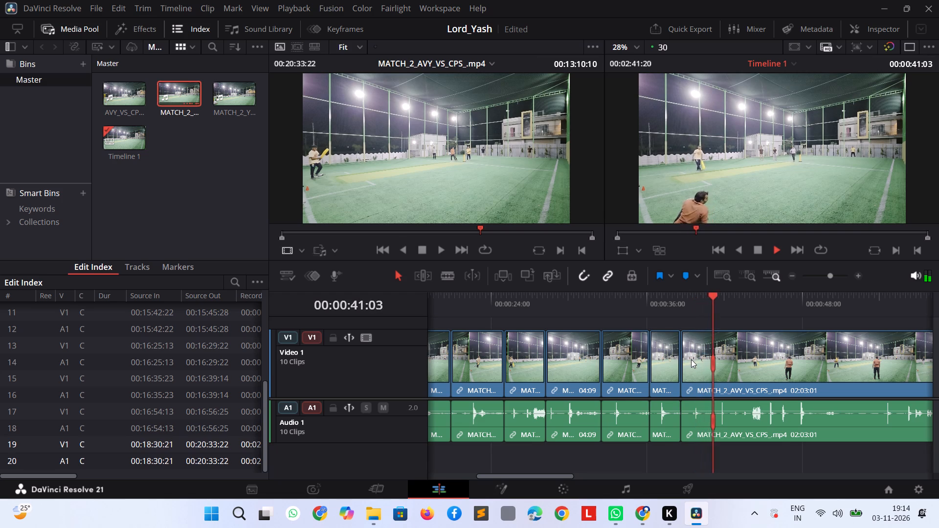
{"action": "key", "text": "space"}
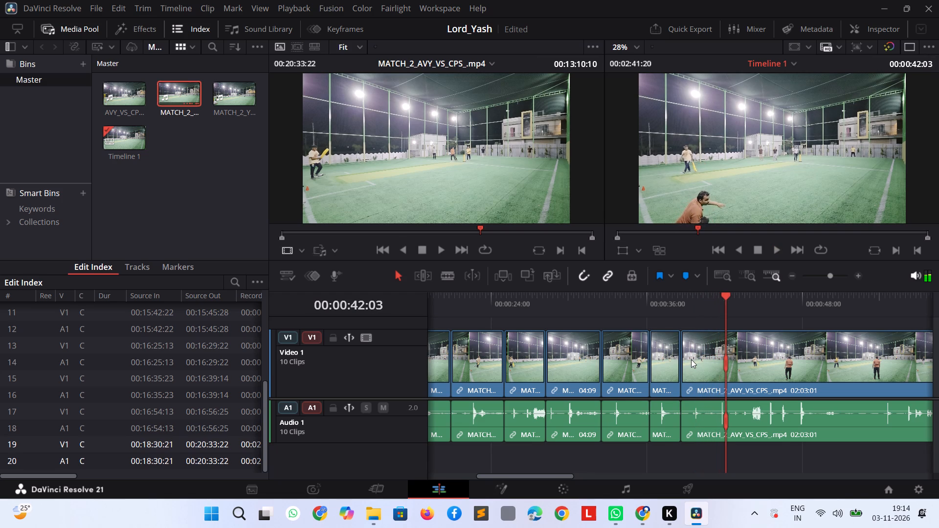
{"action": "key", "text": "ctrl+b"}
Review the lead-up to the next delivery, split at 00:00:46:14 and delete the idle section between the 00:00:42:03 cut and that point.
{"action": "key", "text": "space"}
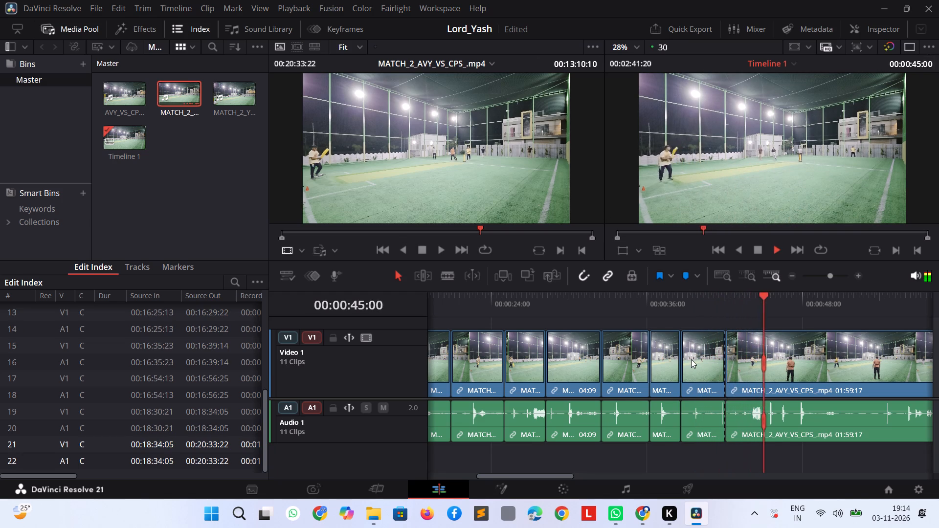
{"action": "key", "text": "space"}
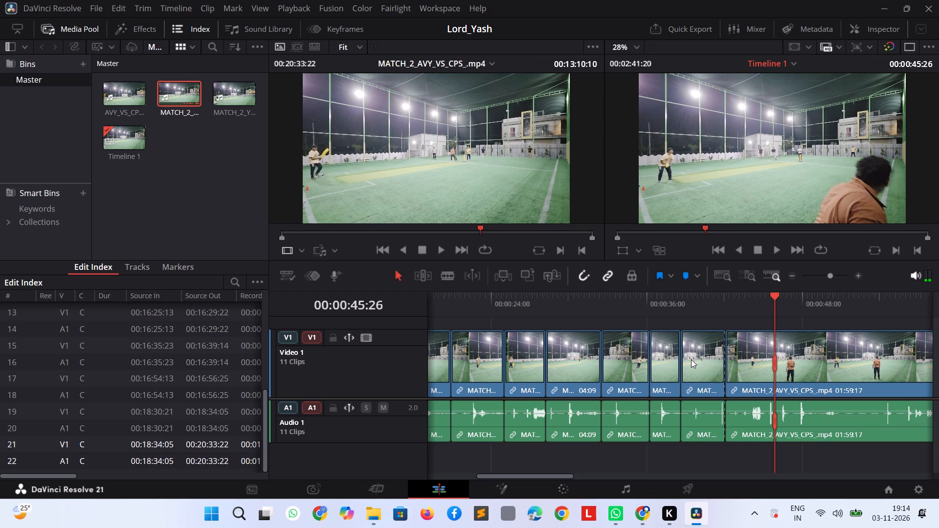
{"action": "key", "text": "space"}
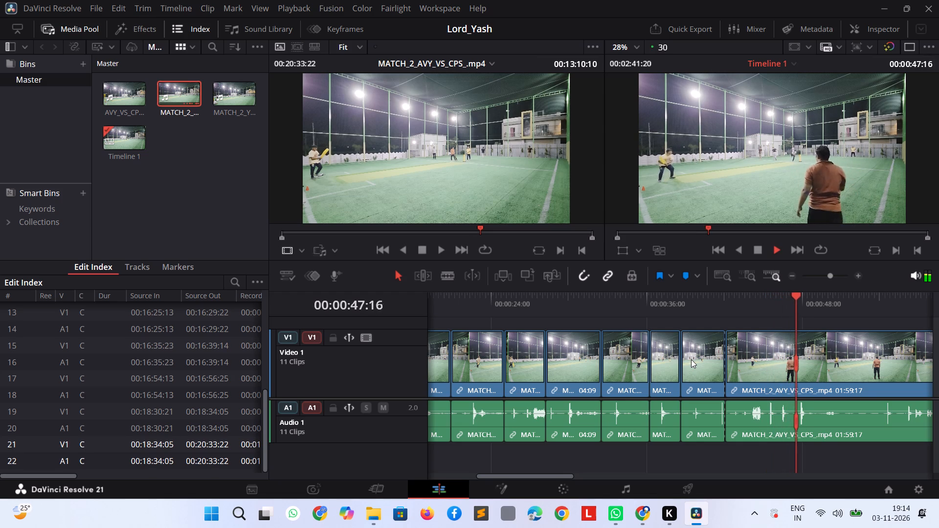
{"action": "key", "text": "space"}
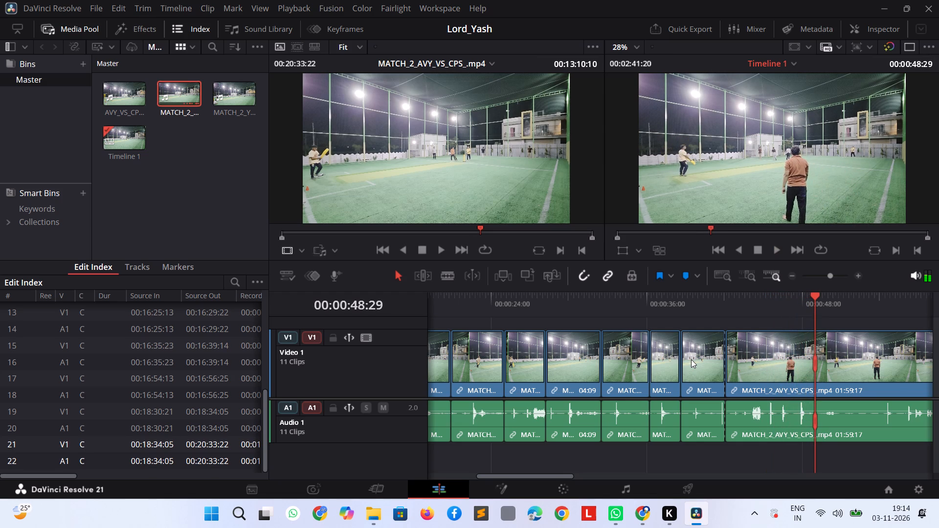
{"action": "key", "text": "shift+Left"}
{"action": "key", "text": "shift+Left"}
{"action": "key", "text": "shift+Left"}
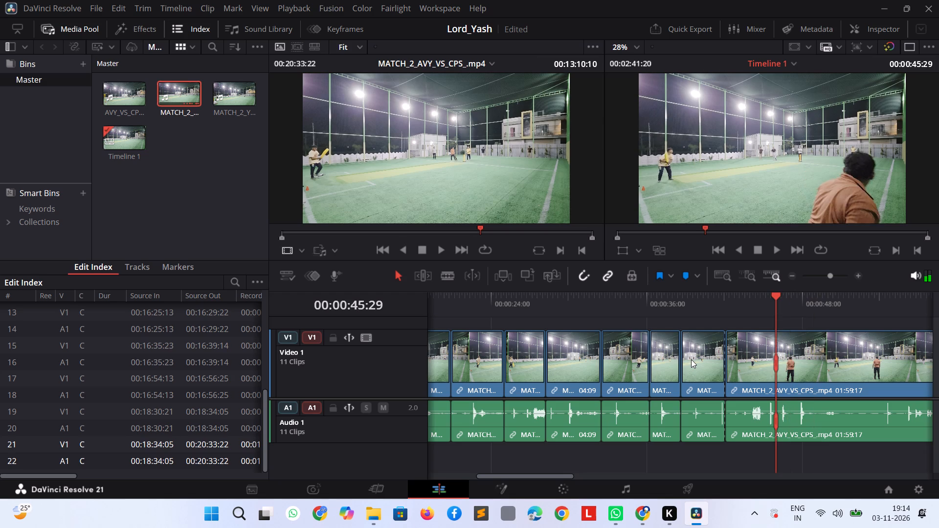
{"action": "key", "text": "space"}
{"action": "key", "text": "space"}
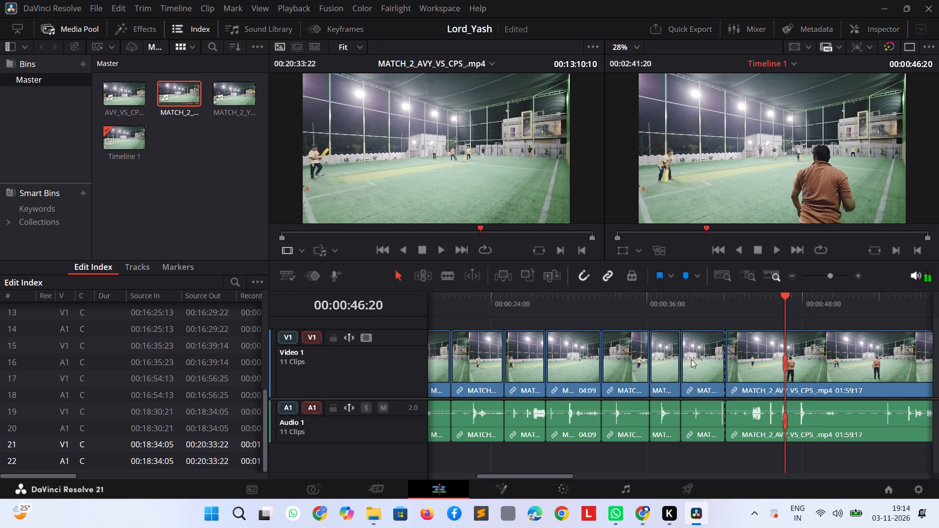
{"action": "key", "text": "shift+Left"}
{"action": "key", "text": "shift+Left"}
{"action": "key", "text": "space"}
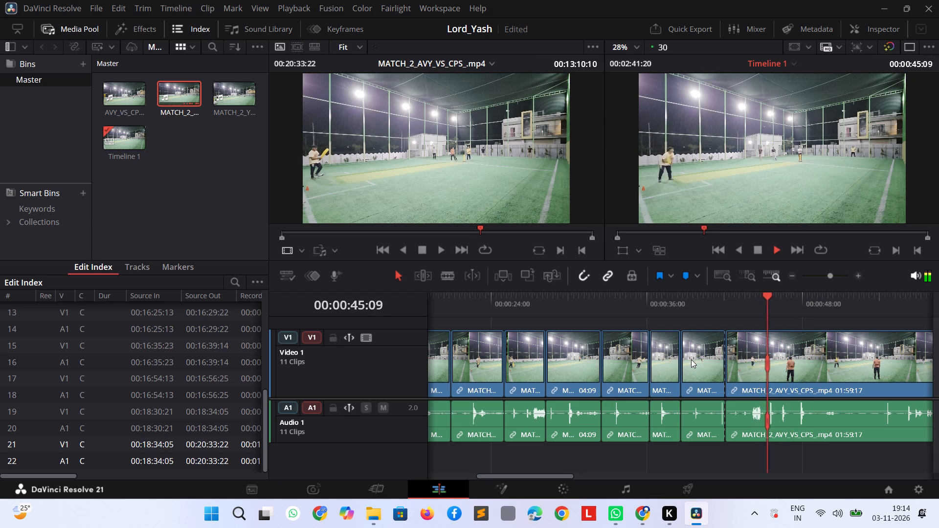
{"action": "key", "text": "space"}
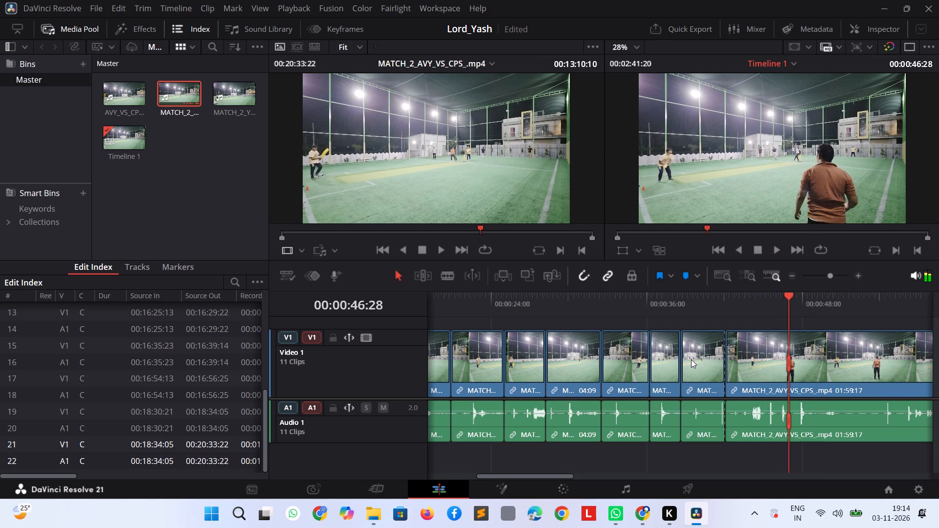
{"action": "key", "text": "shift+Left"}
{"action": "key", "text": "shift+Left"}
{"action": "key", "text": "space"}
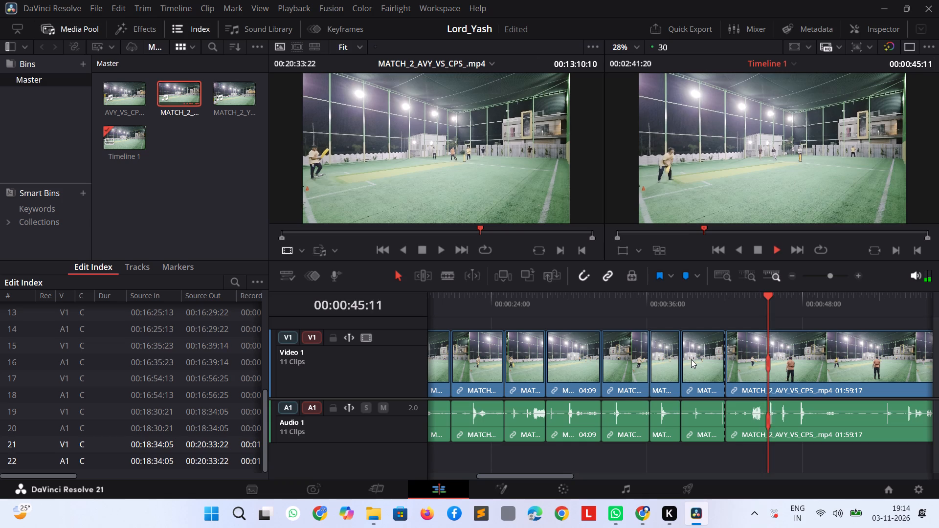
{"action": "key", "text": "space"}
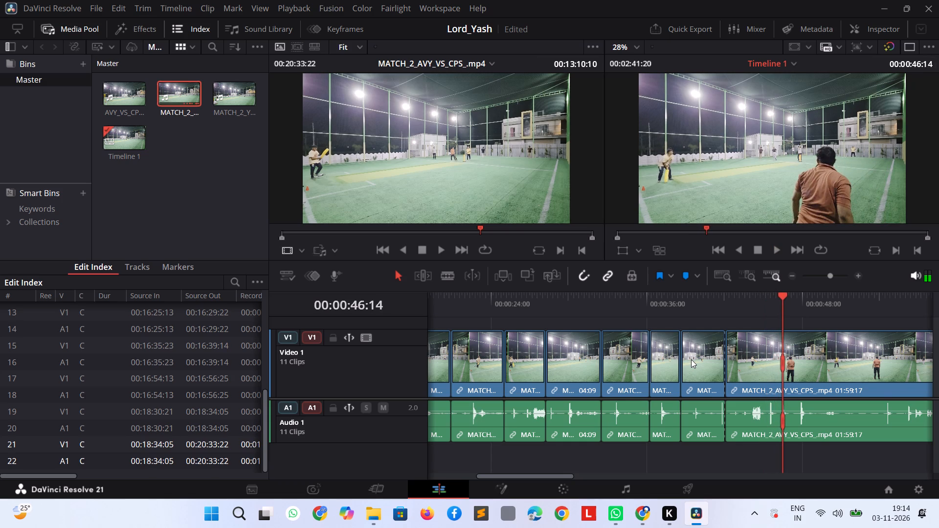
{"action": "key", "text": "ctrl+b"}
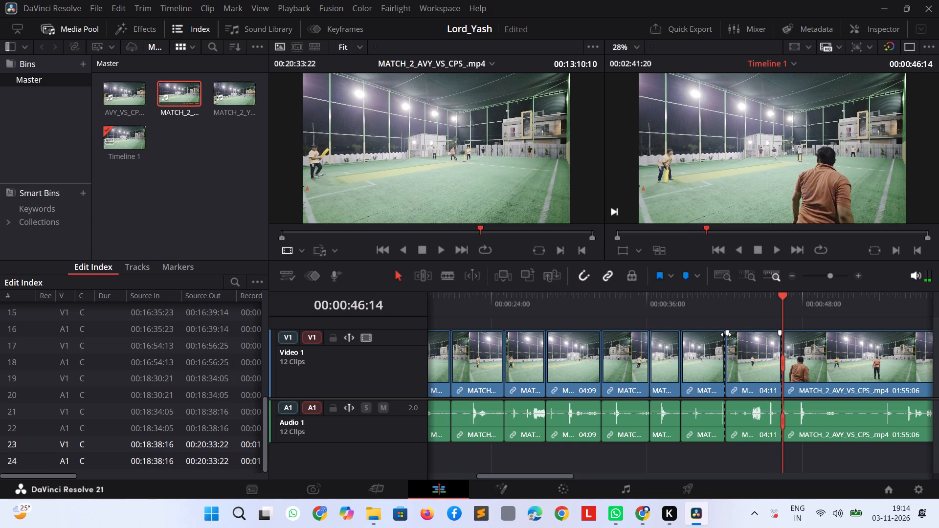
{"action": "left_click", "coordinate": [737, 353]}
{"action": "key", "text": "Delete"}
Play the delivery after the 00:00:42:03 cut and split the clip where the play ends, at 00:00:45:15.
{"action": "key", "text": "space"}
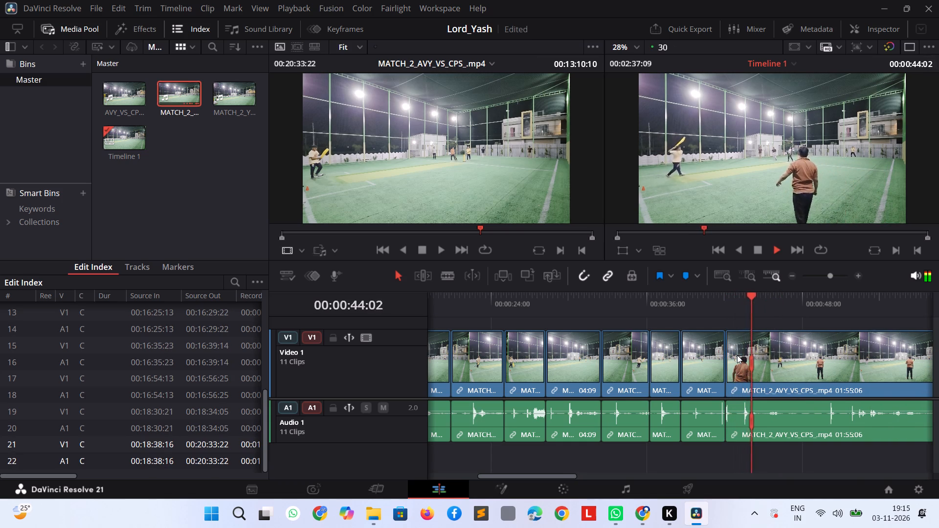
{"action": "key", "text": "space"}
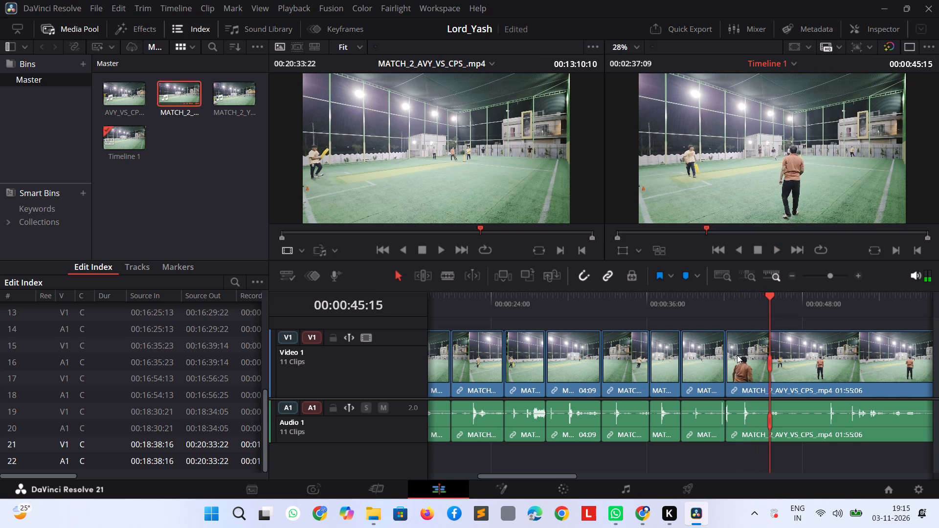
{"action": "key", "text": "ctrl+b"}
Play on past the 00:00:45:15 cut, split the clip at 00:00:50:18 and delete the idle section between the two cuts.
{"action": "key", "text": "space"}
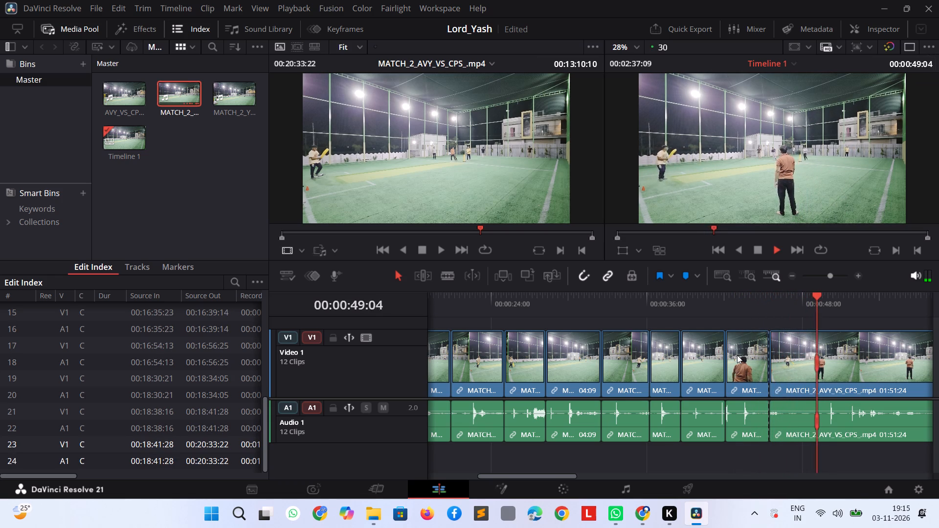
{"action": "key", "text": "space"}
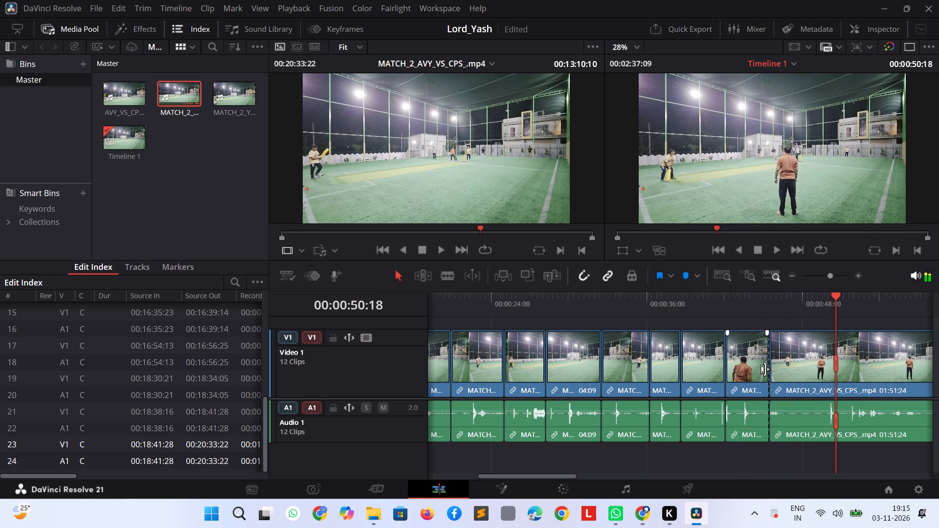
{"action": "key", "text": "ctrl+b"}
{"action": "left_click", "coordinate": [821, 379]}
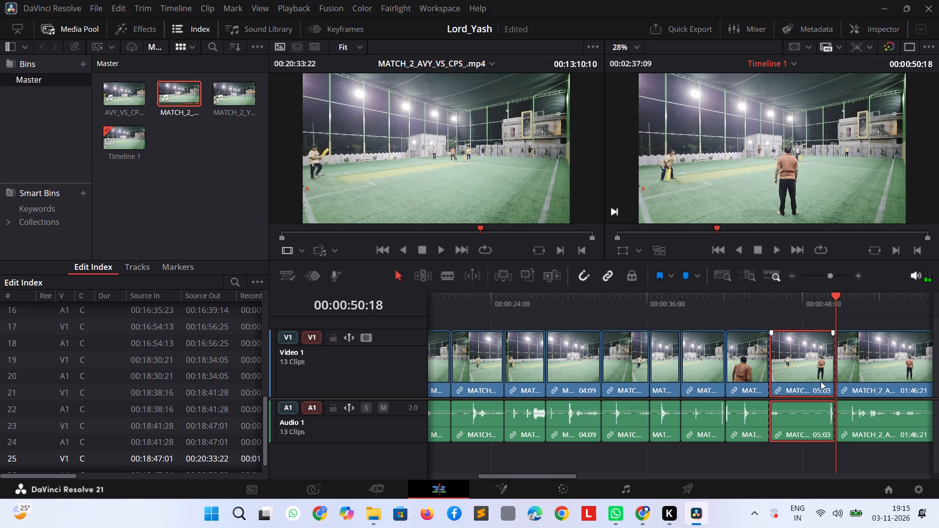
{"action": "key", "text": "Delete"}
Review the footage up to about 00:00:58:19, split at 00:00:55:04 and delete the idle section back to the 00:00:45:15 cut.
{"action": "key", "text": "space"}
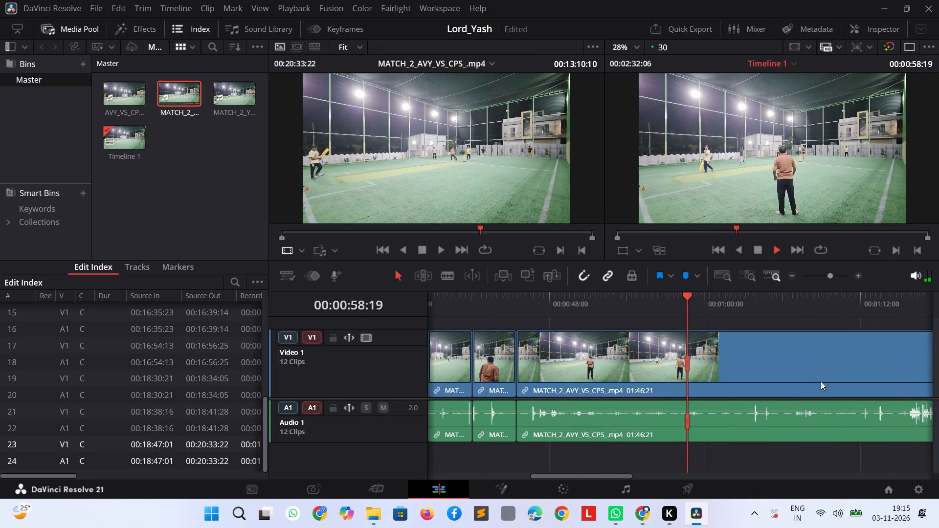
{"action": "key", "text": "space"}
{"action": "key", "text": "shift+Left"}
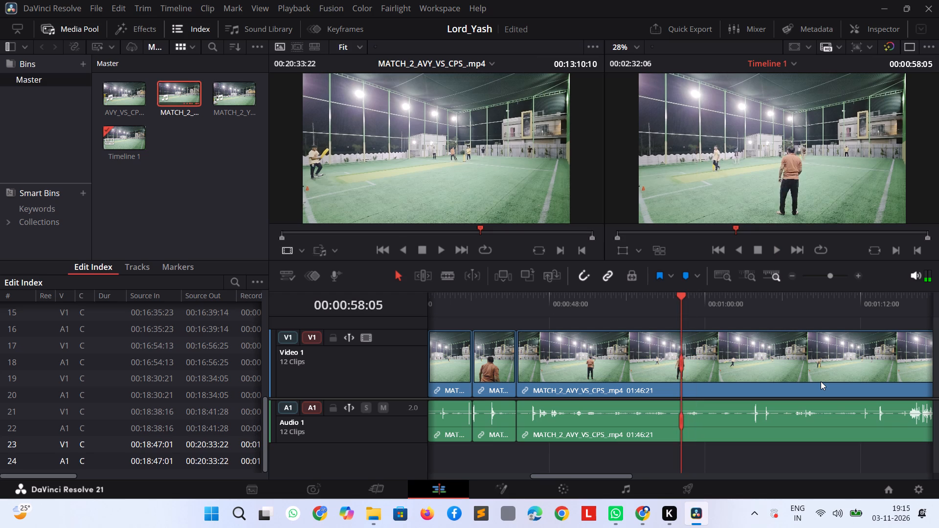
{"action": "key", "text": "shift+Left"}
{"action": "key", "text": "shift+Left"}
{"action": "key", "text": "shift+Left"}
{"action": "key", "text": "shift+Left"}
{"action": "key", "text": "shift+Left"}
{"action": "key", "text": "shift+Left"}
{"action": "key", "text": "shift+Left"}
{"action": "key", "text": "shift+Left"}
{"action": "key", "text": "shift+Left"}
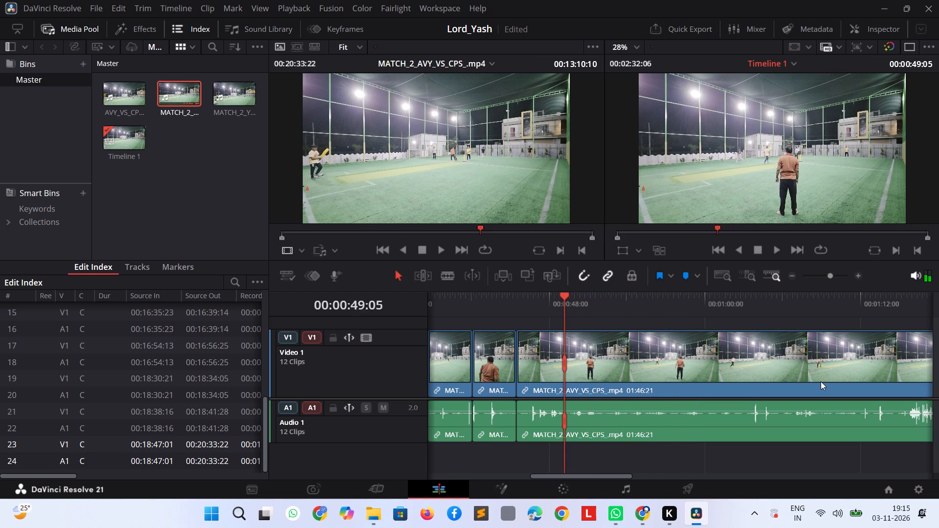
{"action": "key", "text": "space"}
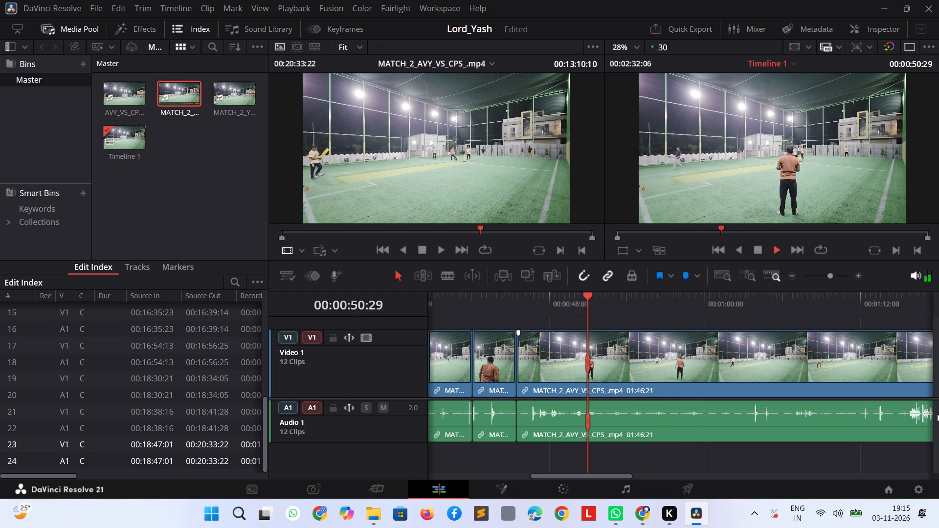
{"action": "left_click", "coordinate": [646, 347]}
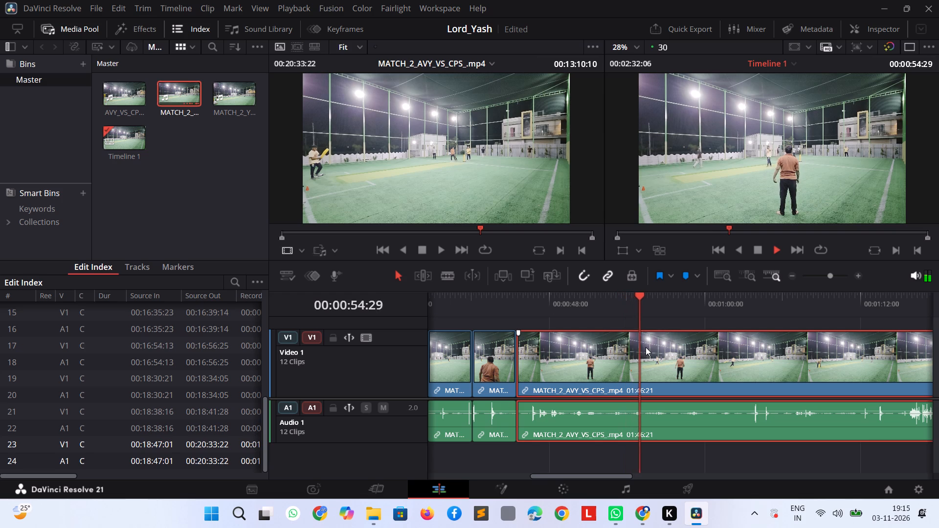
{"action": "key", "text": "space"}
{"action": "key", "text": "ctrl+b"}
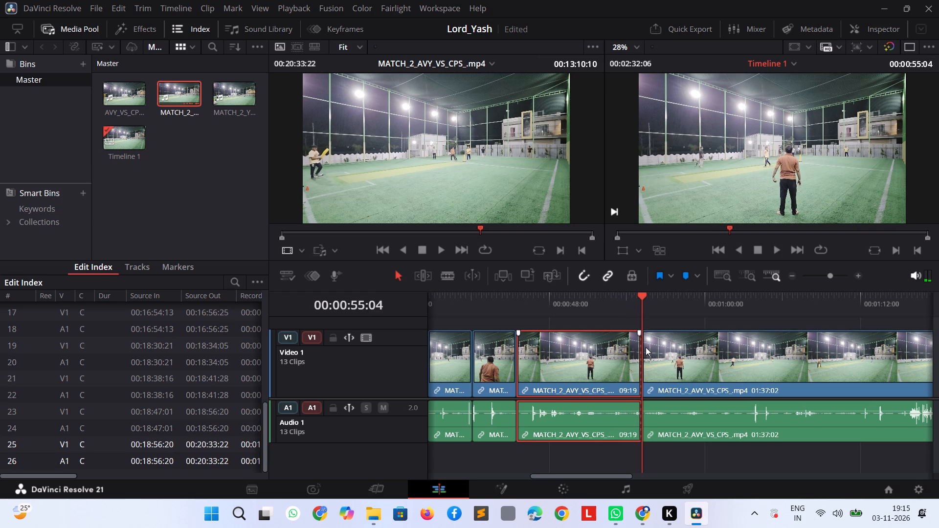
{"action": "left_click", "coordinate": [557, 397]}
{"action": "key", "text": "Delete"}
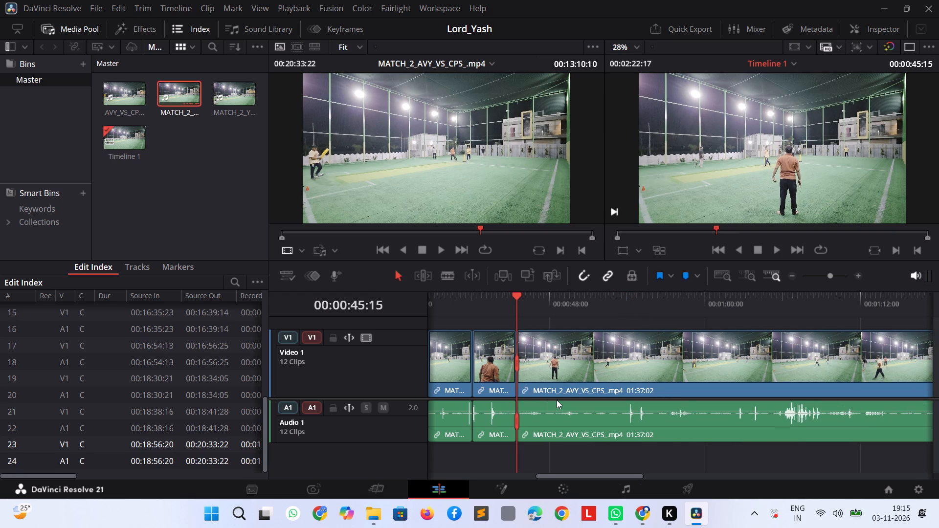
Trim the remaining lead-up by splitting at 00:00:47:09 and deleting the short piece back to the 00:00:45:15 cut.
{"action": "key", "text": "space"}
{"action": "key", "text": "space"}
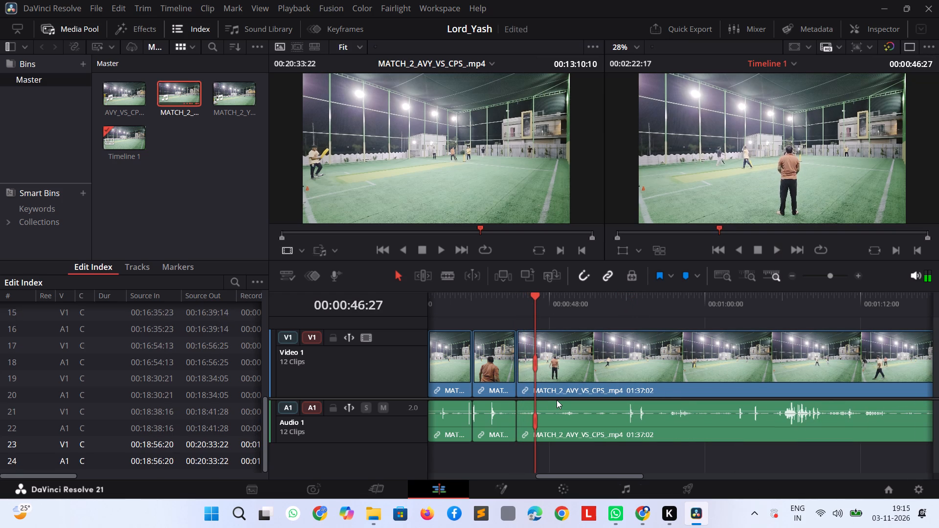
{"action": "key", "text": "space"}
{"action": "key", "text": "space"}
{"action": "key", "text": "ctrl+b"}
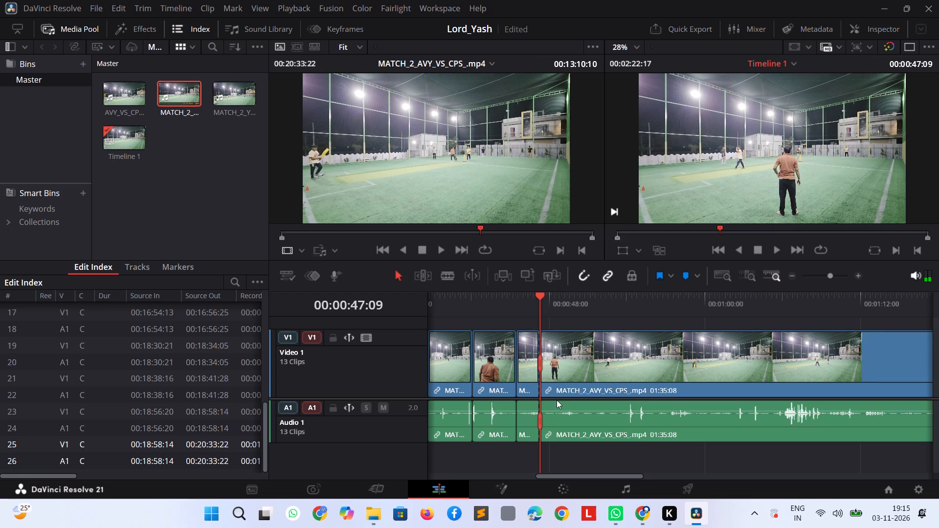
{"action": "left_click", "coordinate": [529, 381]}
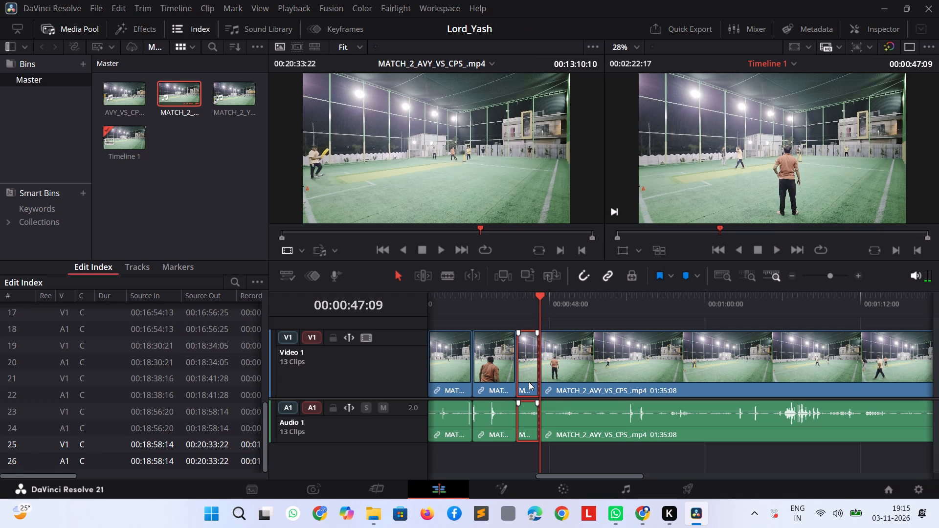
{"action": "key", "text": "Delete"}
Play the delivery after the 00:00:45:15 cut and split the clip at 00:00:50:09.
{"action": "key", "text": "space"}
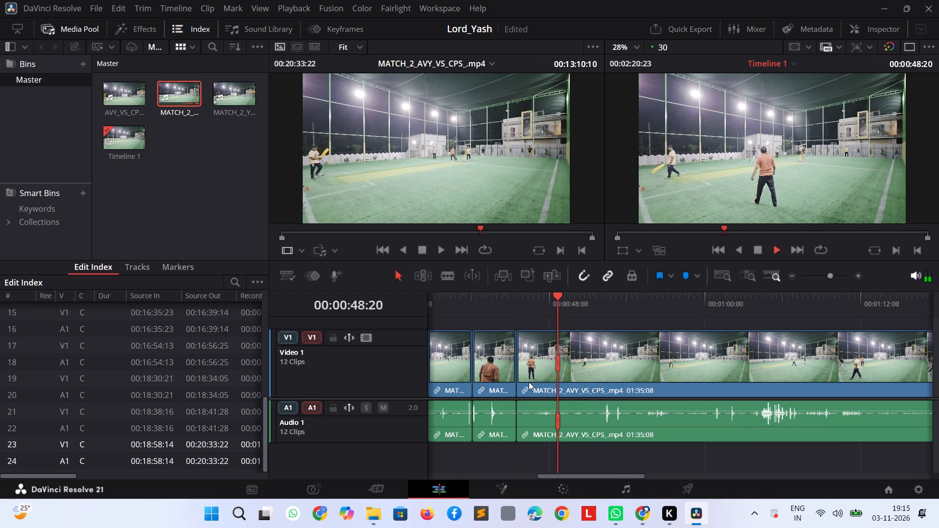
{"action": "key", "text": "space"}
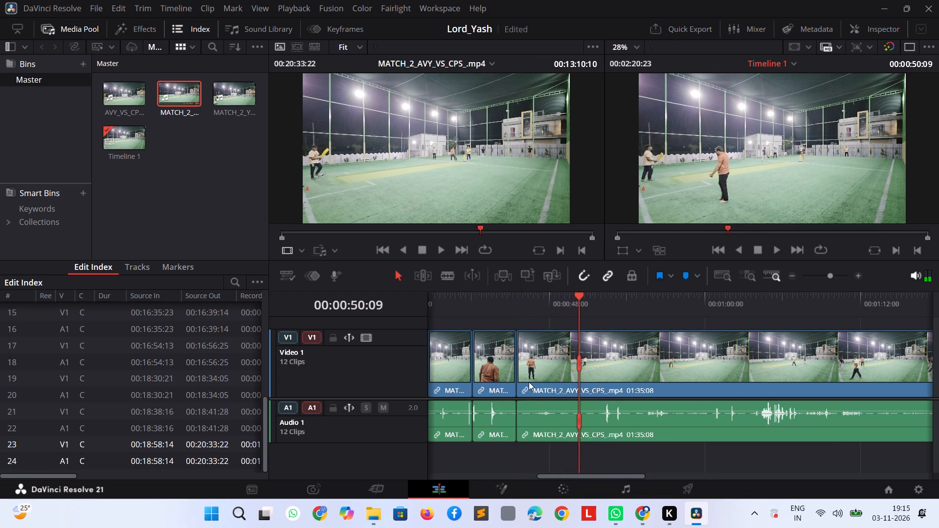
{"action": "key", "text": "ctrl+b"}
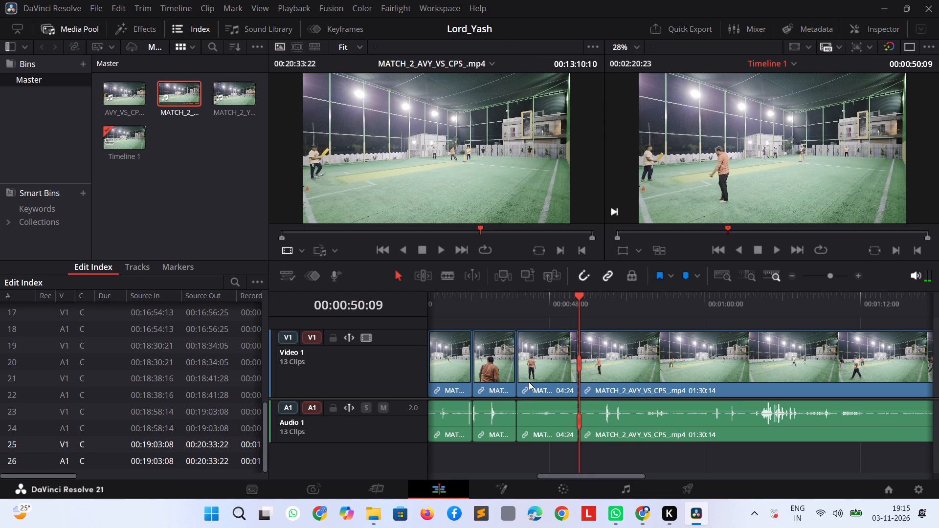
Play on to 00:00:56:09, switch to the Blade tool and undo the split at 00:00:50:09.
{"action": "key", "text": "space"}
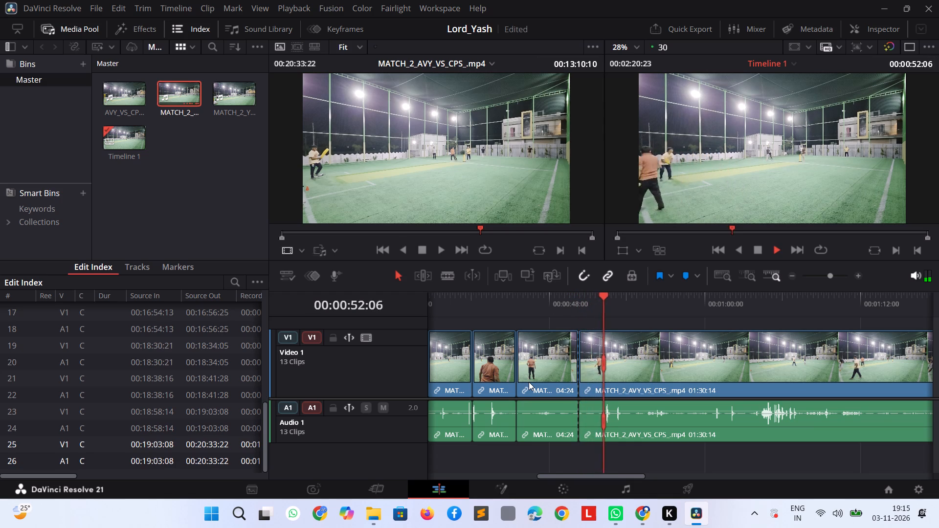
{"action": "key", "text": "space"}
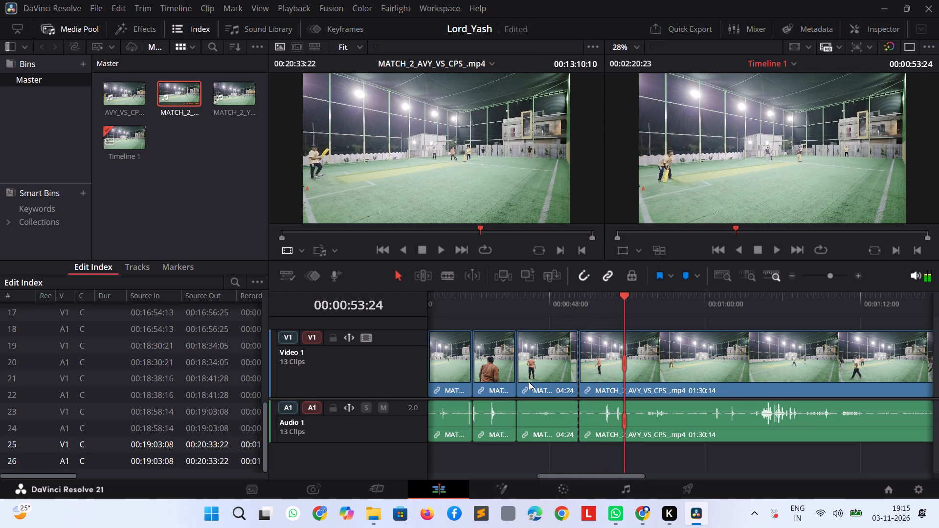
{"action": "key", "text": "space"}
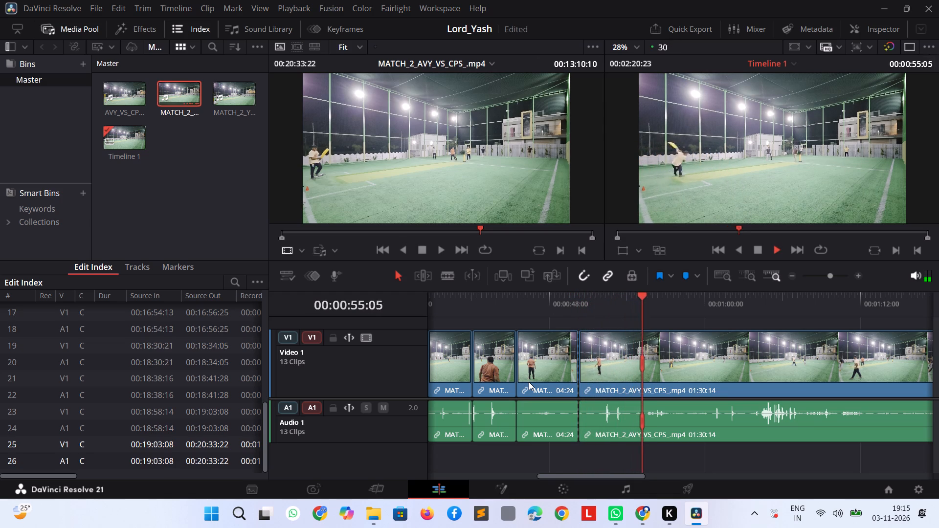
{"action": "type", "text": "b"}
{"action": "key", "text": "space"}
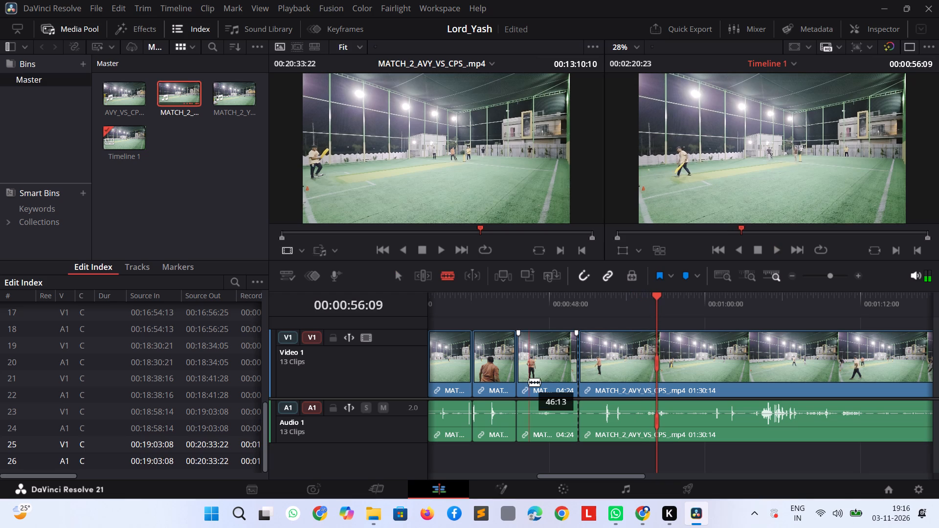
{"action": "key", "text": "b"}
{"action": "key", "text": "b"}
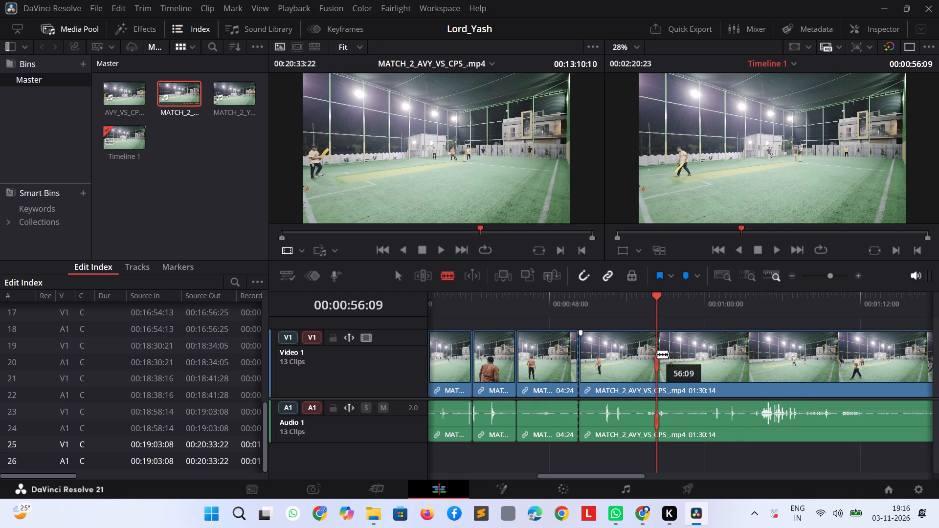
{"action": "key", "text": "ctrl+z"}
Play on to 00:00:56:25 and cut the clip with the Blade tool at 00:00:55:24.
{"action": "key", "text": "space"}
{"action": "key", "text": "space"}
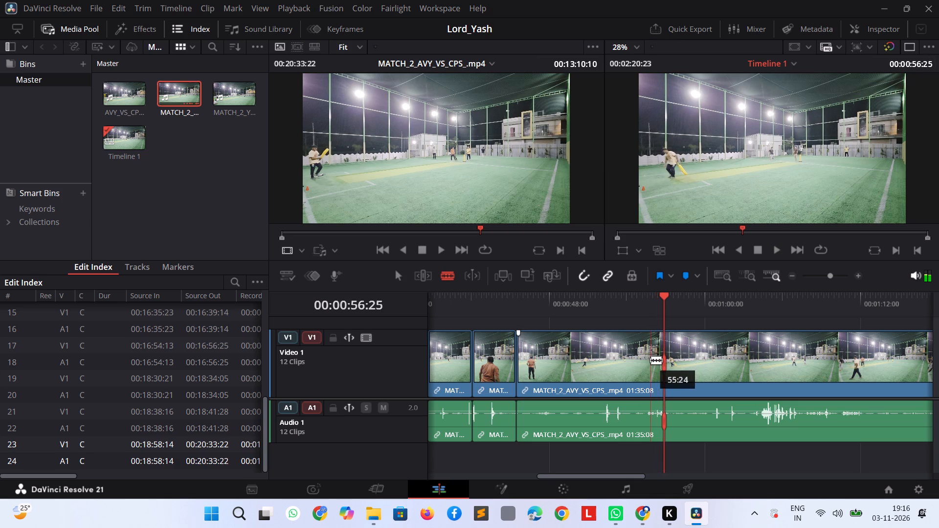
{"action": "left_click", "coordinate": [650, 360]}
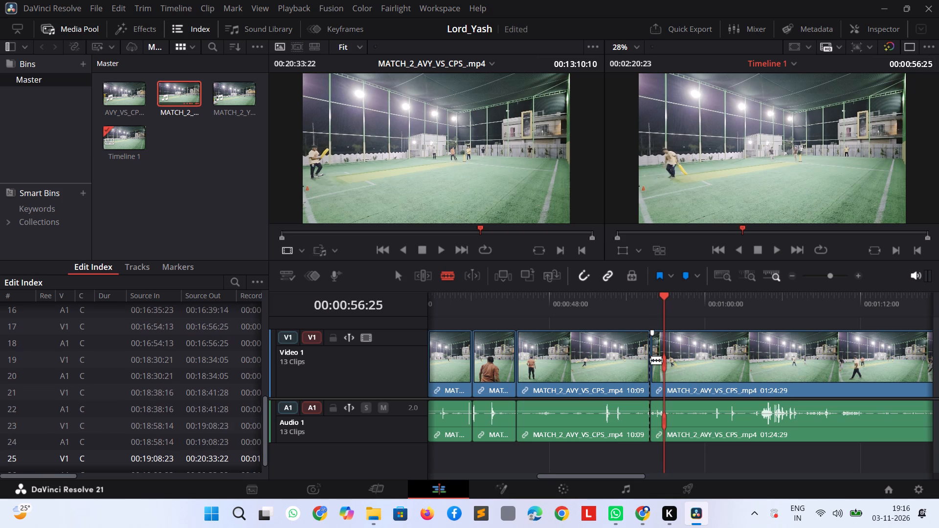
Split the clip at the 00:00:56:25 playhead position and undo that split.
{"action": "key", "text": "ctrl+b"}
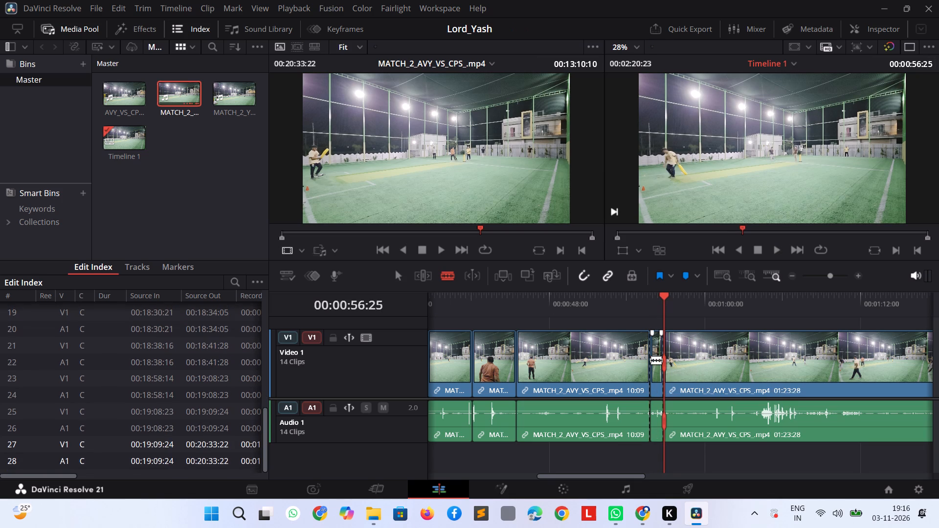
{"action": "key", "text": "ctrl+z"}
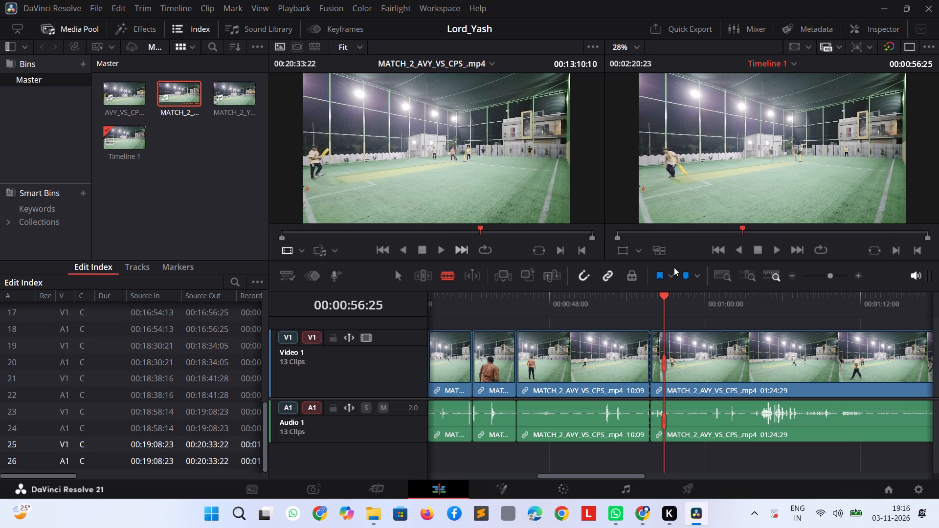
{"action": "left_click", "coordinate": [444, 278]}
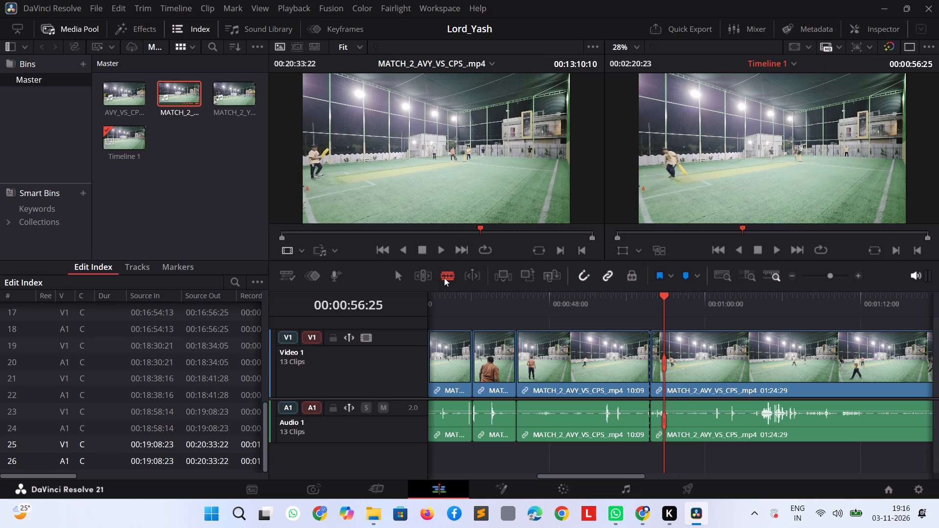
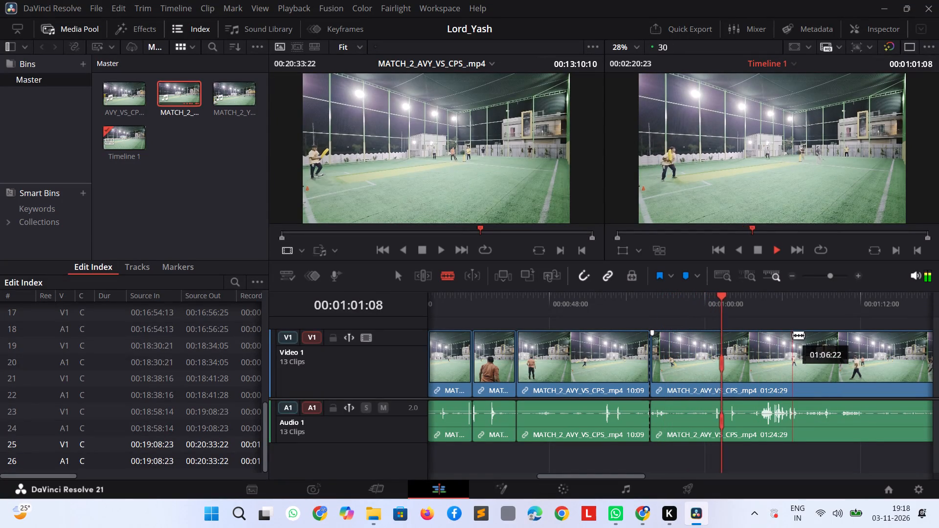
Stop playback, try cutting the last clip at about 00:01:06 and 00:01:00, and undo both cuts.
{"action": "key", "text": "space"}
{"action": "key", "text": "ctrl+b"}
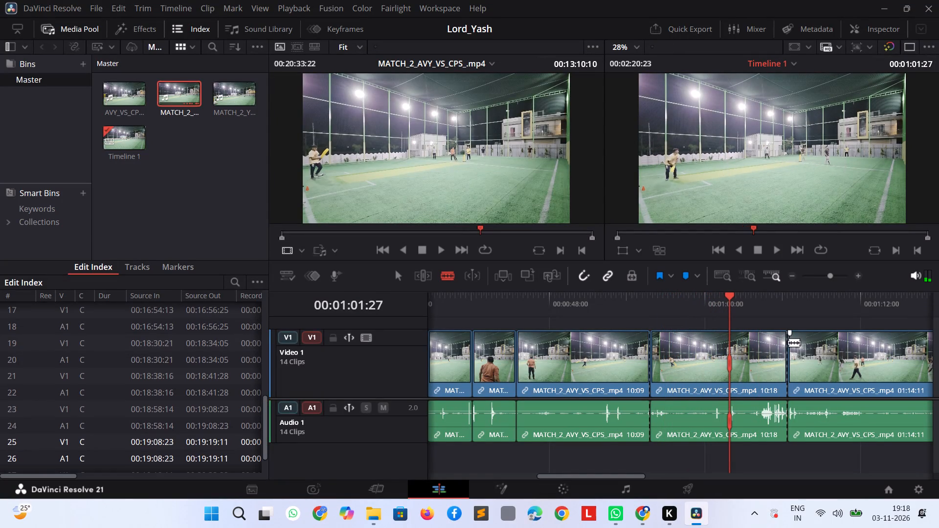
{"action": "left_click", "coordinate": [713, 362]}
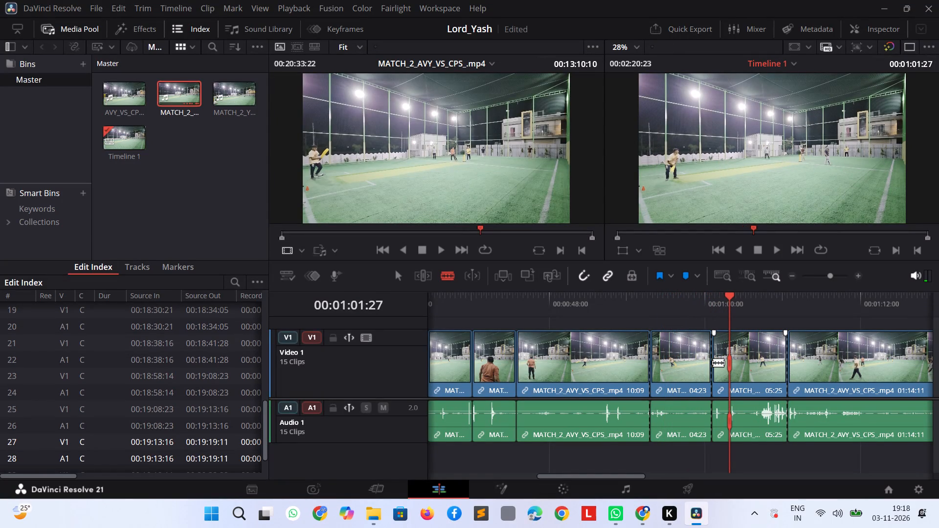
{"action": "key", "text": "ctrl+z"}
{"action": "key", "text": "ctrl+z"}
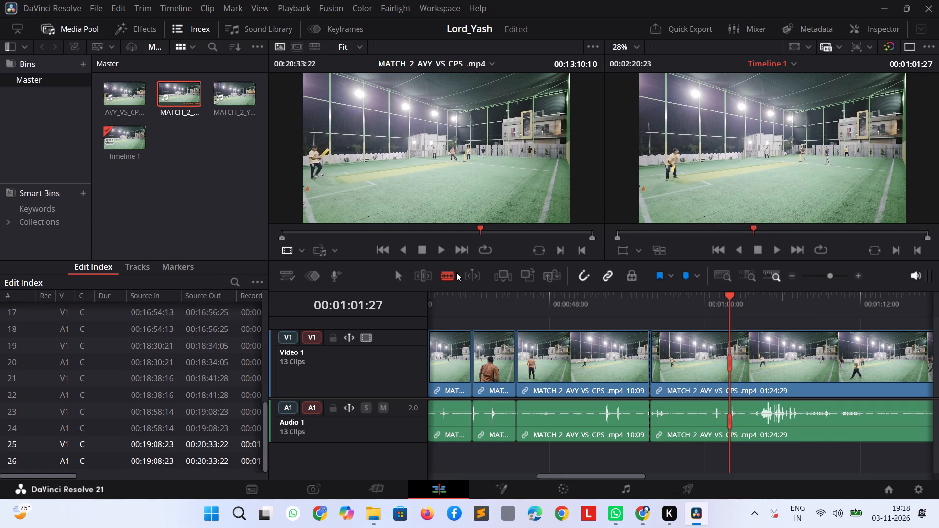
With the Selection tool, split the clip at 00:01:03:00 and delete the idle segment between the 00:00:55:24 cut and that point.
{"action": "left_click", "coordinate": [400, 282]}
{"action": "key", "text": "space"}
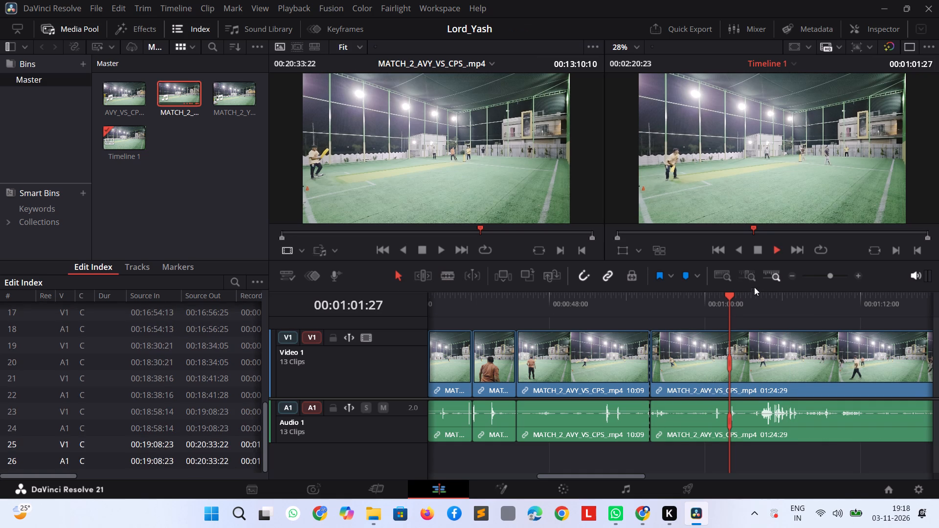
{"action": "left_click", "coordinate": [703, 359]}
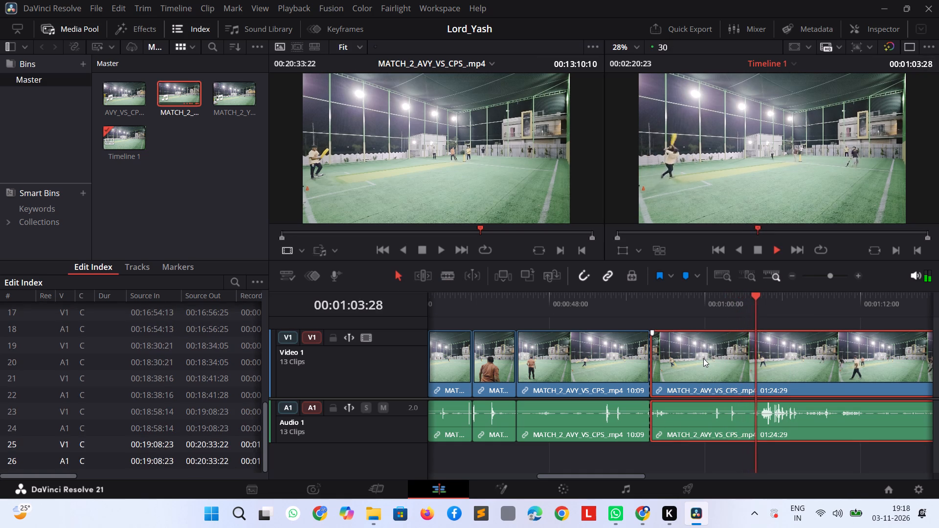
{"action": "key", "text": "space"}
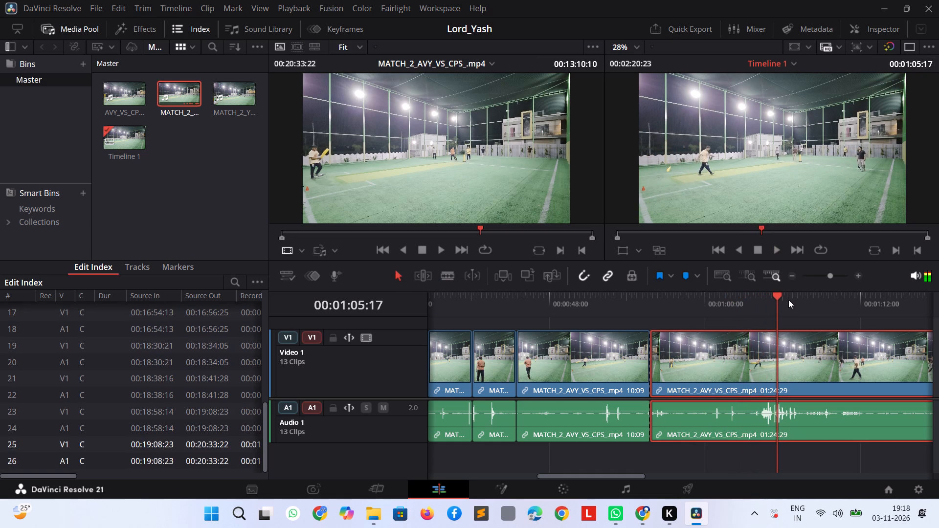
{"action": "left_click_drag", "start_coordinate": [776, 297], "coordinate": [731, 301]}
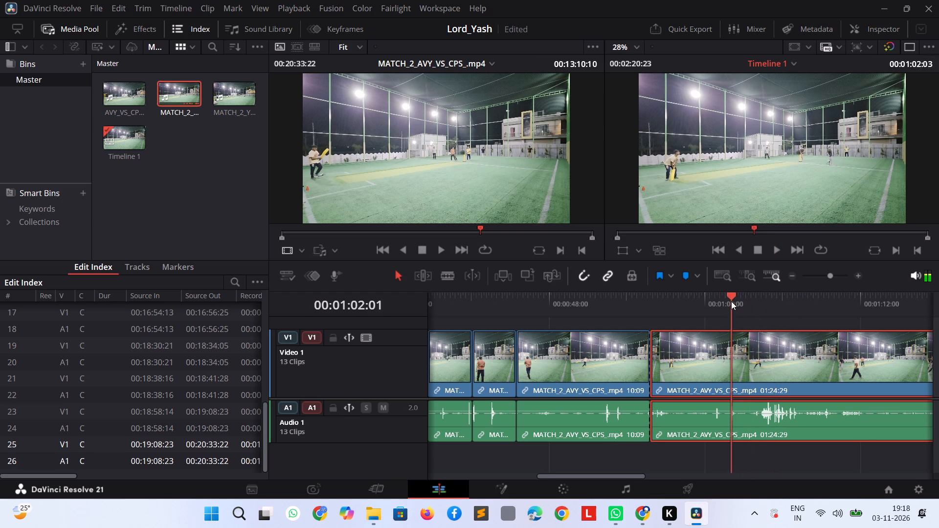
{"action": "left_click_drag", "start_coordinate": [731, 301], "coordinate": [731, 302]}
{"action": "key", "text": "space"}
{"action": "key", "text": "space"}
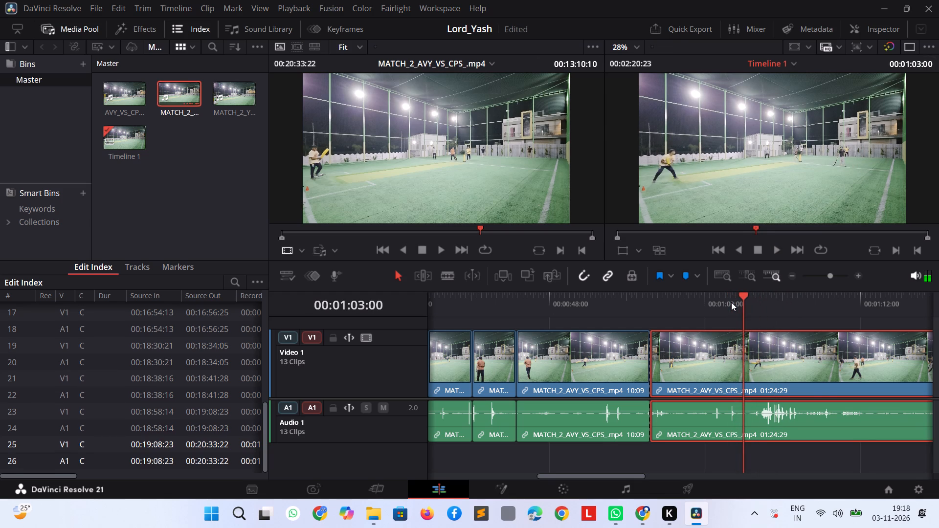
{"action": "key", "text": "ctrl+b"}
{"action": "left_click", "coordinate": [721, 367]}
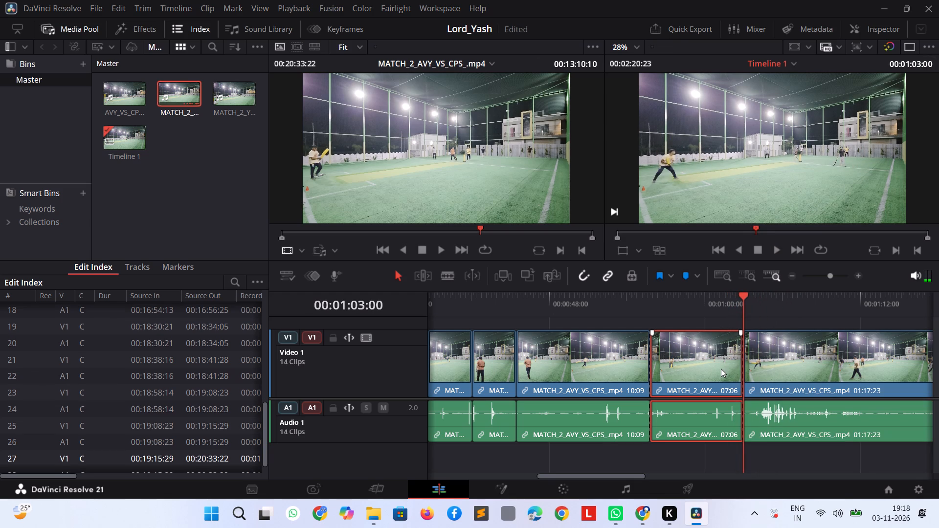
{"action": "key", "text": "Delete"}
Play the delivery after the 00:00:55:24 cut to check the footage, and return the playhead to that cut.
{"action": "key", "text": "space"}
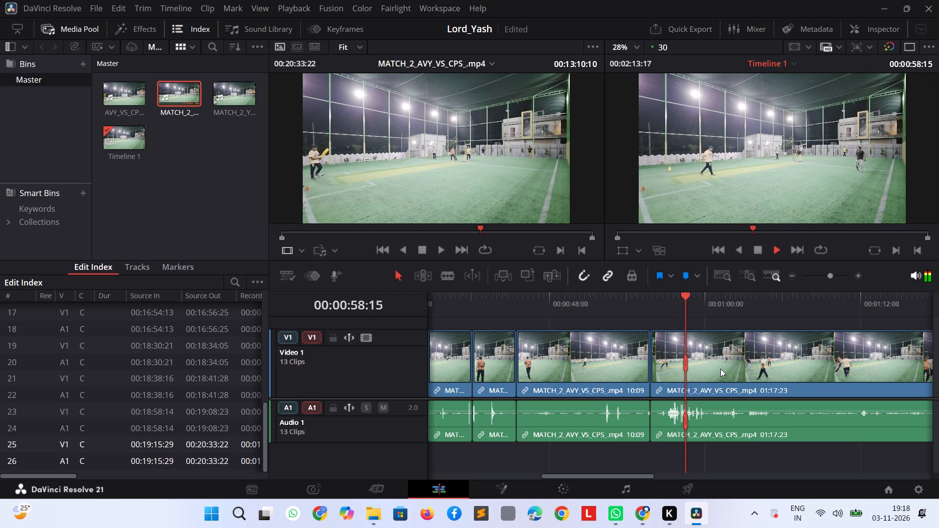
{"action": "key", "text": "space"}
{"action": "key", "text": "shift+Left"}
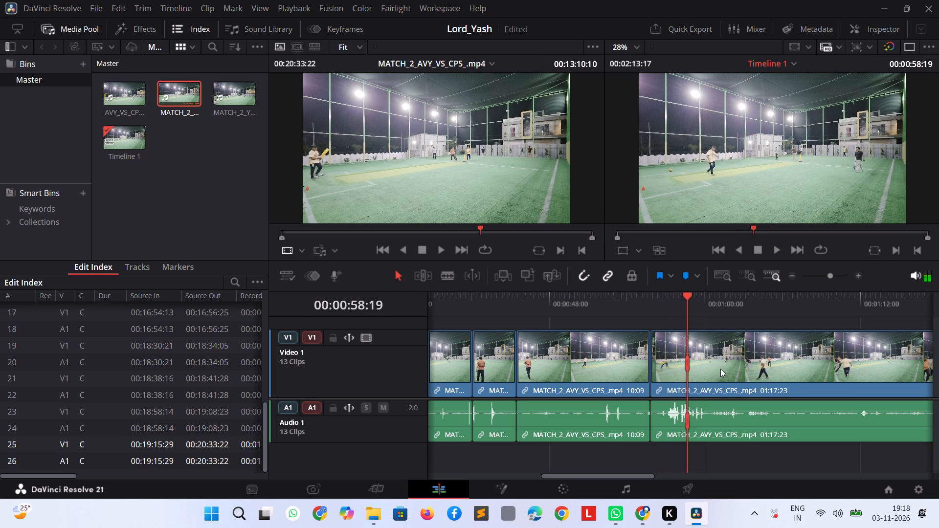
{"action": "key", "text": "shift+Left"}
{"action": "key", "text": "space"}
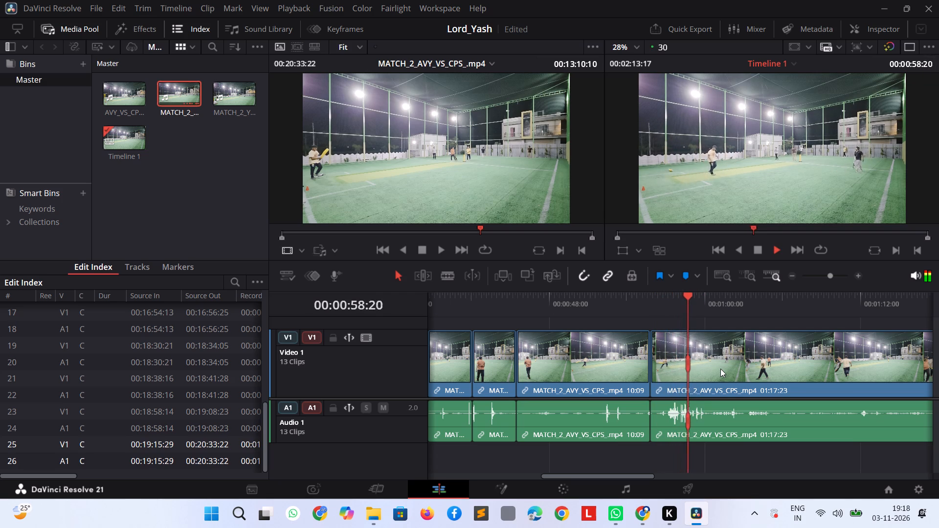
{"action": "key", "text": "shift+Left"}
{"action": "key", "text": "shift+Left"}
{"action": "key", "text": "shift+Left"}
{"action": "key", "text": "space"}
{"action": "key", "text": "space"}
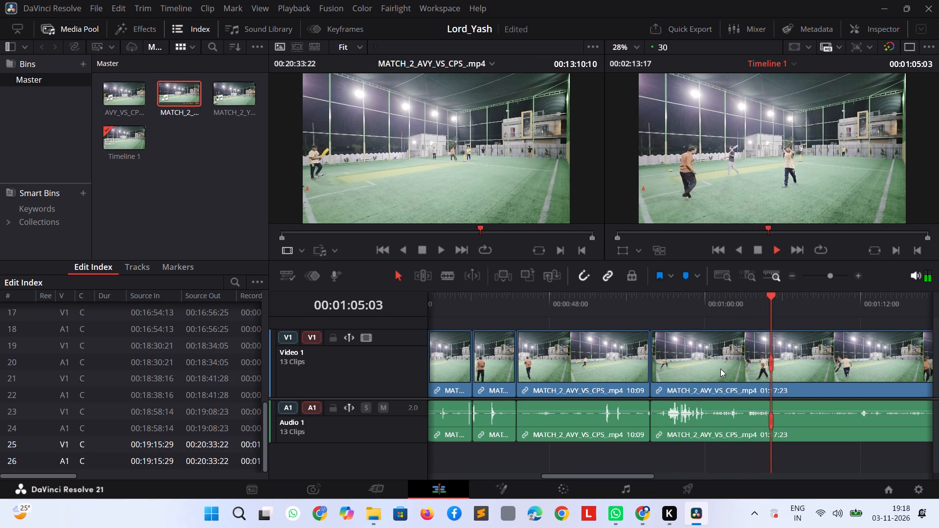
{"action": "left_click", "coordinate": [720, 369]}
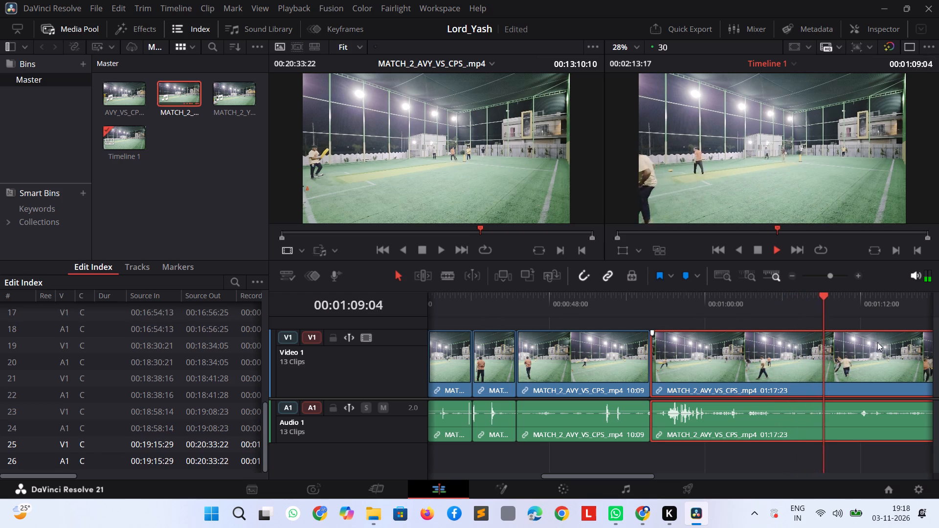
{"action": "key", "text": "space"}
{"action": "left_click_drag", "start_coordinate": [834, 295], "coordinate": [685, 318]}
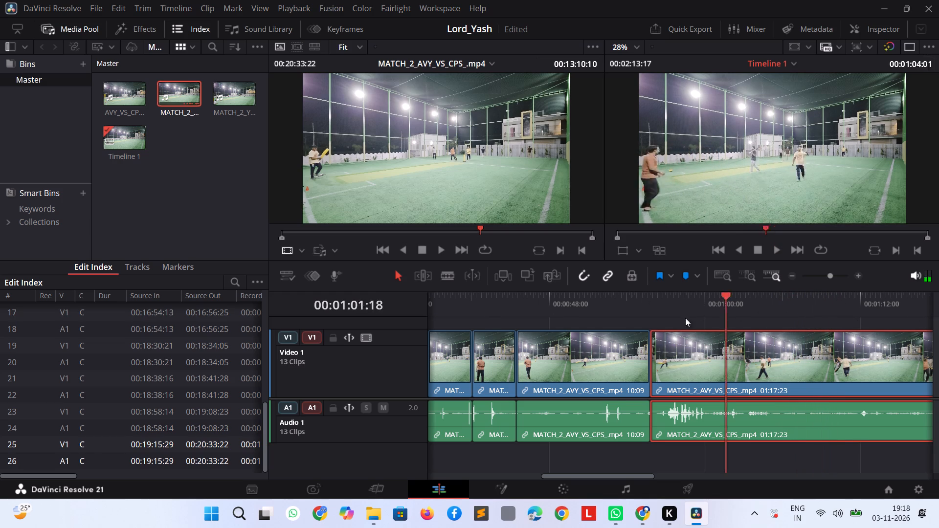
{"action": "left_click_drag", "start_coordinate": [685, 318], "coordinate": [652, 320]}
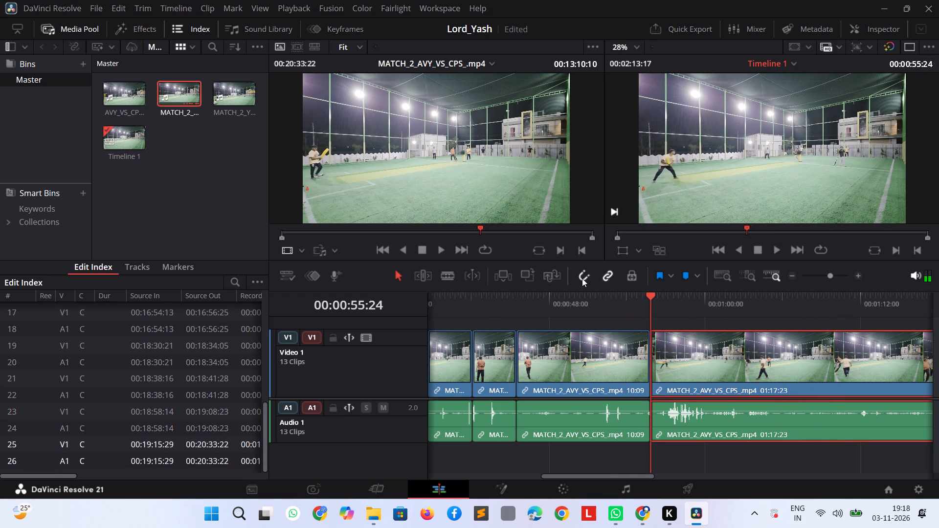
Select the 10:09 clip just before the 00:00:55:24 cut and show its properties in the Inspector.
{"action": "left_click", "coordinate": [596, 346]}
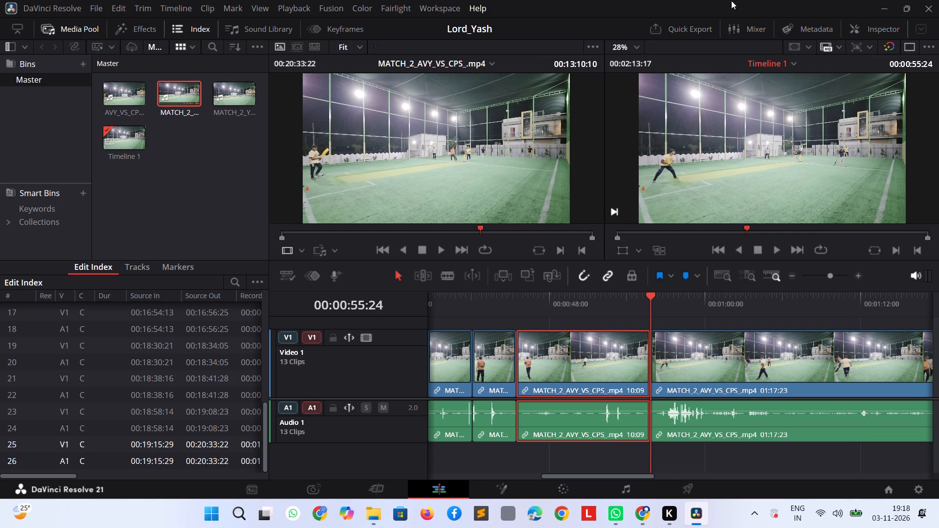
{"action": "left_click", "coordinate": [876, 23]}
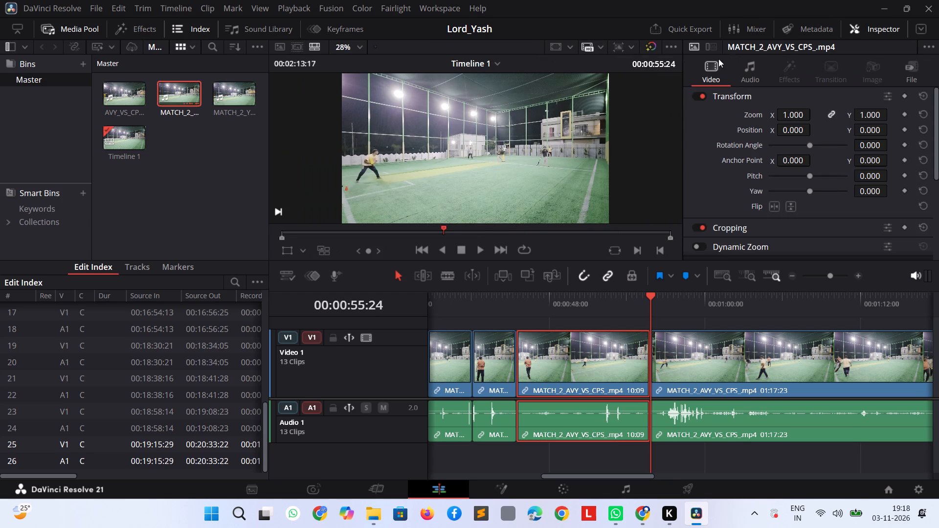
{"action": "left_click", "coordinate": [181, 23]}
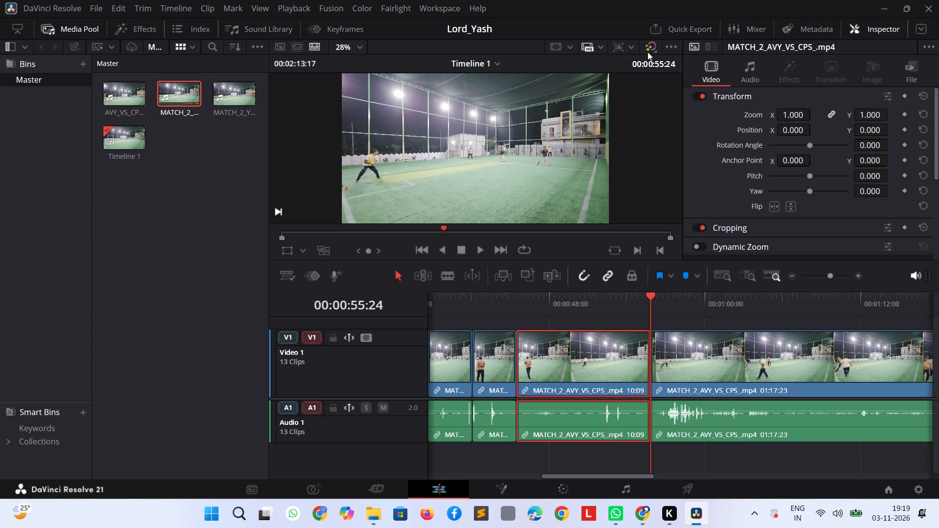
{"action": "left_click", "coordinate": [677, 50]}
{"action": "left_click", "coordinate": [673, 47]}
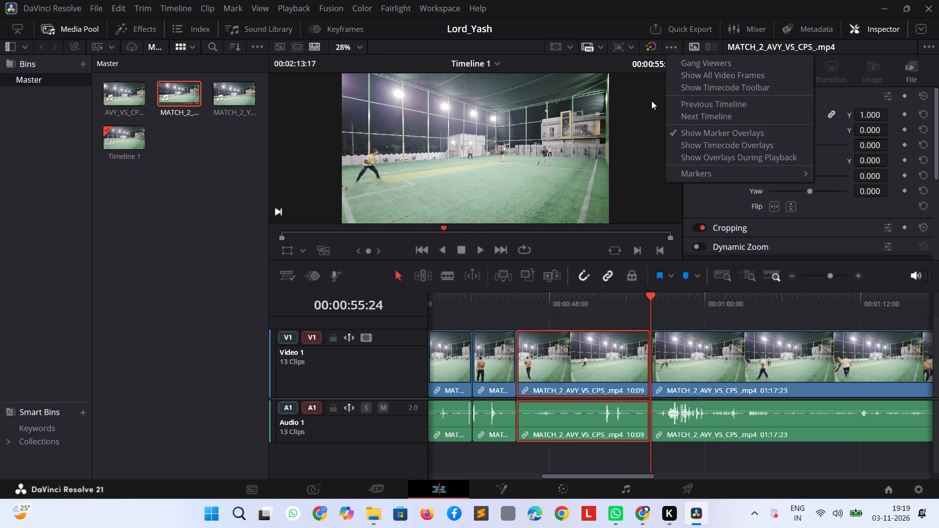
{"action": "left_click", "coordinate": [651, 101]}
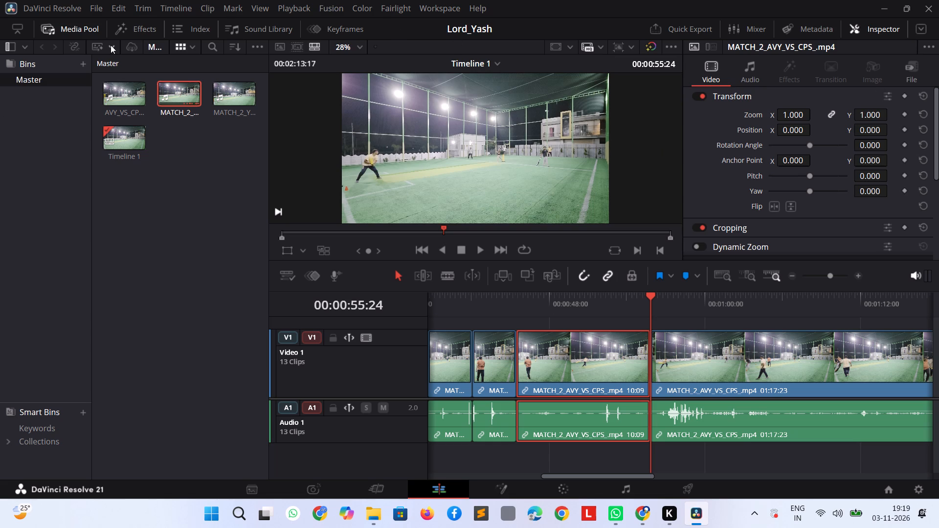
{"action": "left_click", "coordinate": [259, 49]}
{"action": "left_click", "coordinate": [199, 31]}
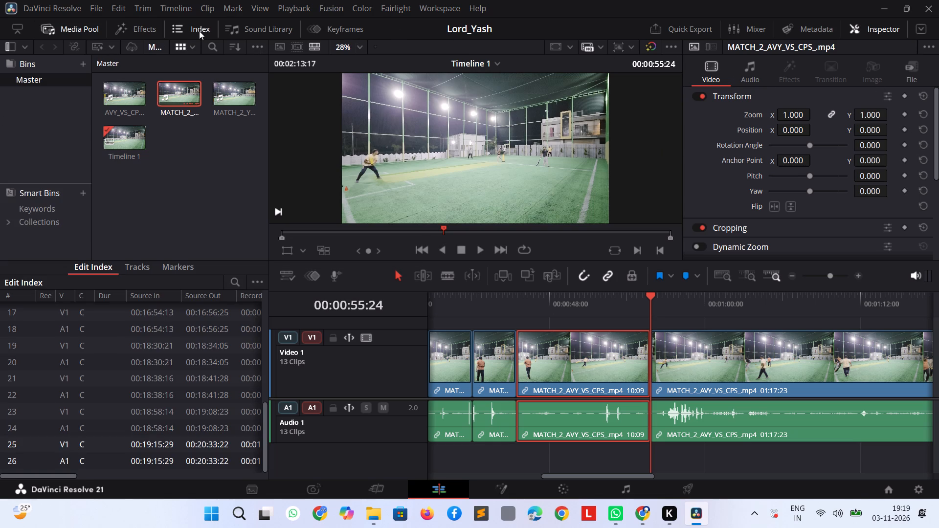
Open the effects library and browse the available transitions, from the Cross Fade and Dissolve groups through Iris, Motion and Shape.
{"action": "left_click", "coordinate": [128, 27]}
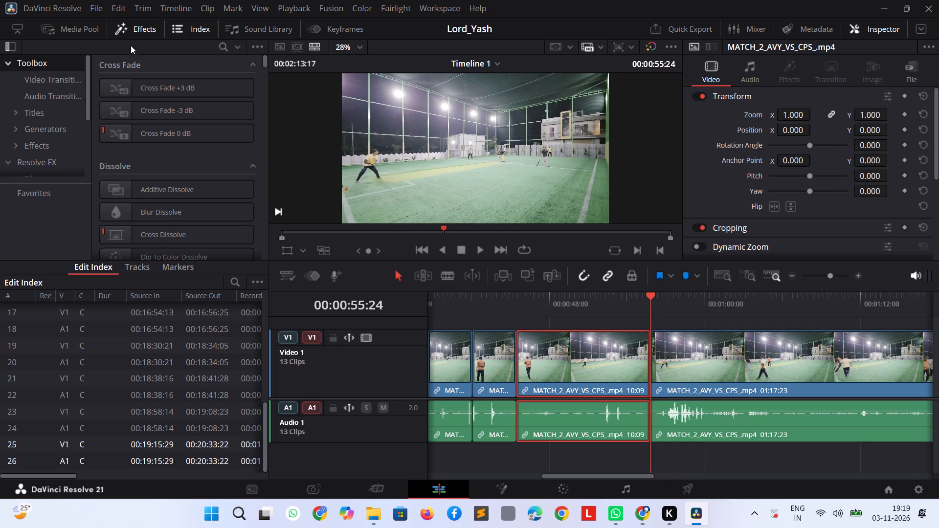
{"action": "scroll", "coordinate": [132, 97], "scroll_direction": "down", "scroll_amount": 1}
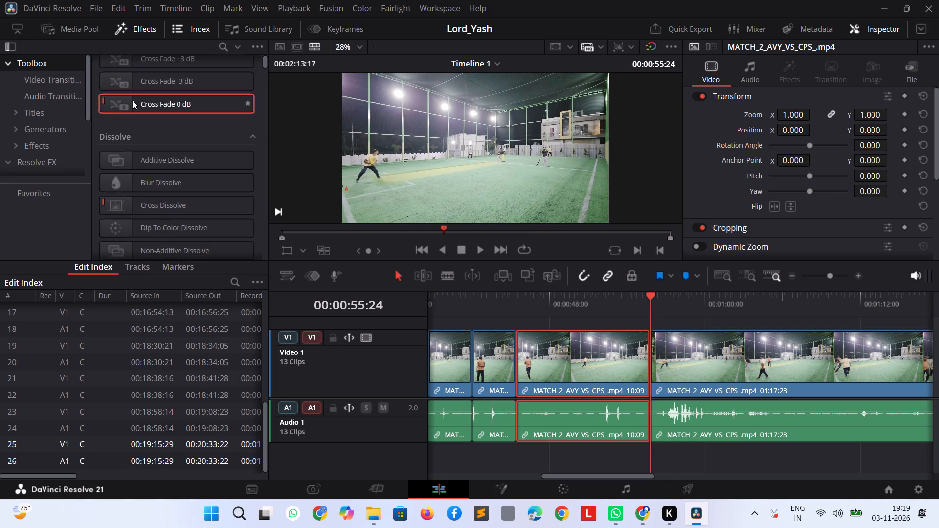
{"action": "scroll", "coordinate": [133, 100], "scroll_direction": "down", "scroll_amount": 5}
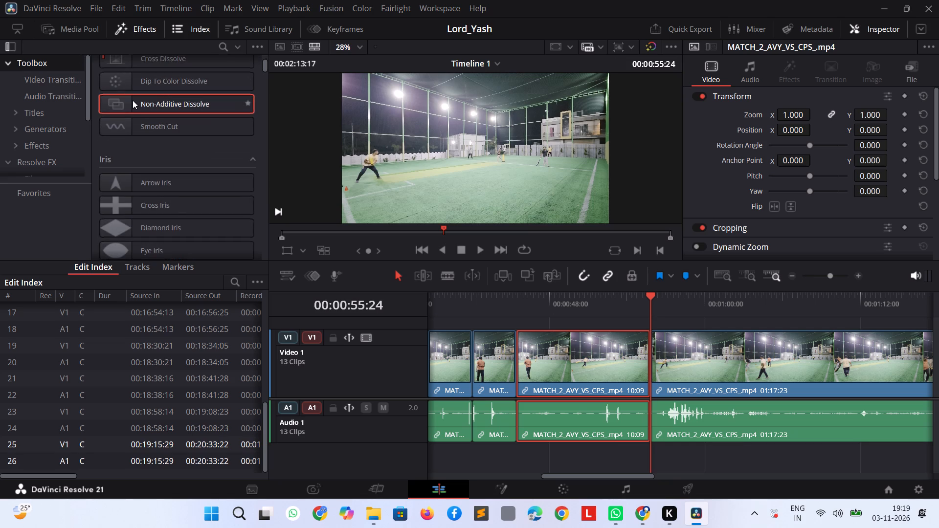
{"action": "scroll", "coordinate": [133, 100], "scroll_direction": "down", "scroll_amount": 13}
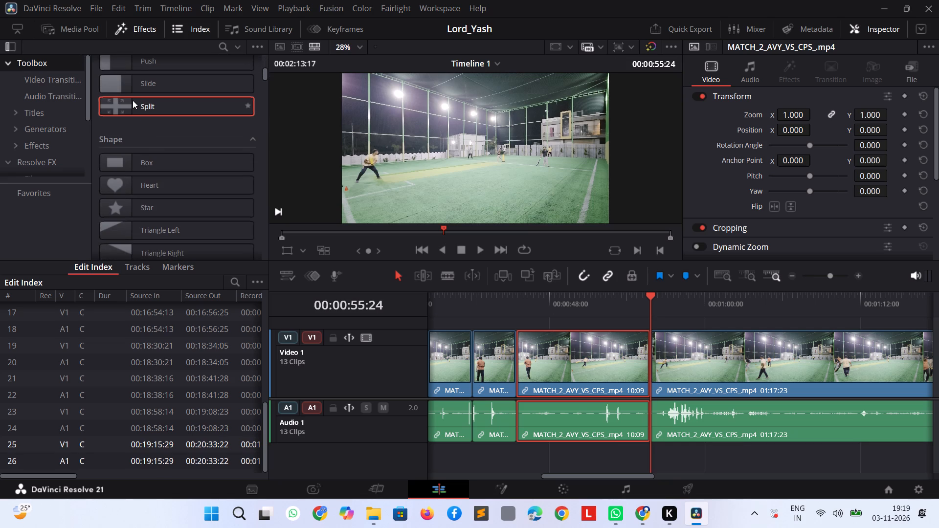
{"action": "scroll", "coordinate": [133, 100], "scroll_direction": "up", "scroll_amount": 5}
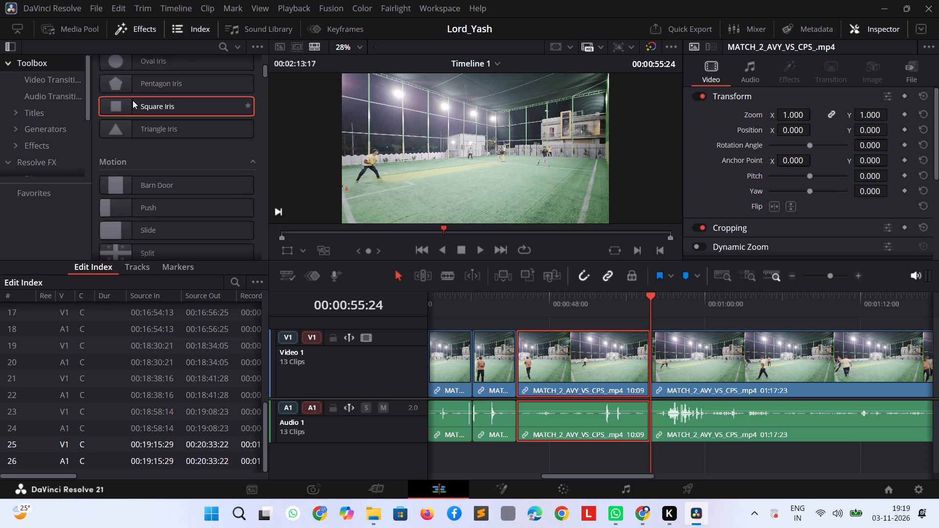
{"action": "scroll", "coordinate": [133, 100], "scroll_direction": "up", "scroll_amount": 5}
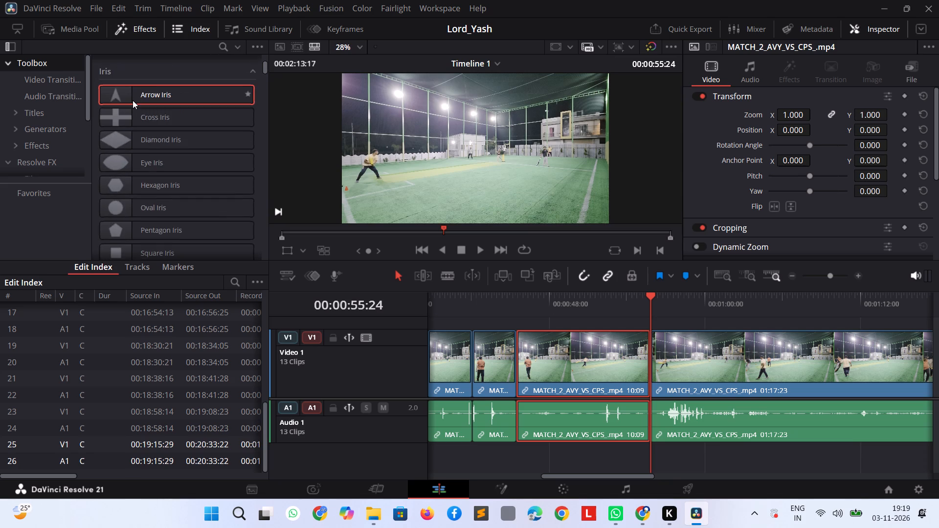
{"action": "scroll", "coordinate": [133, 100], "scroll_direction": "up", "scroll_amount": 5}
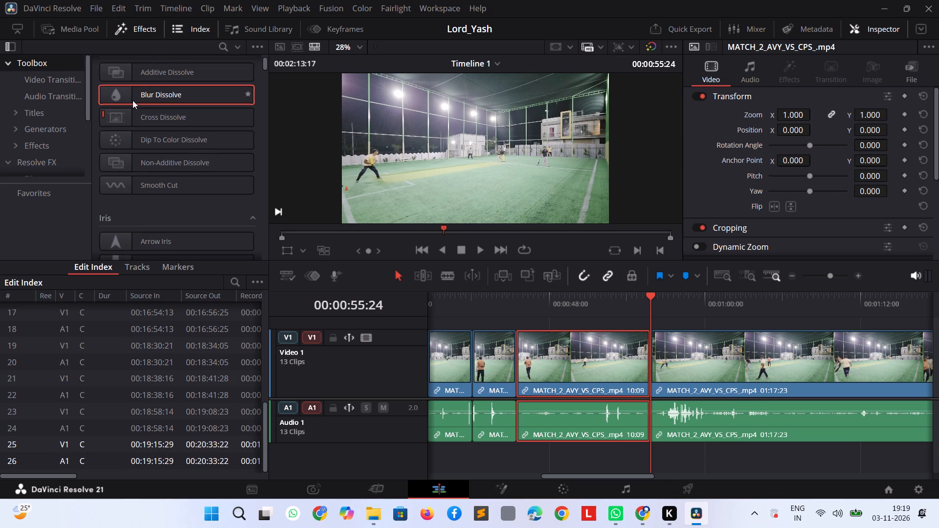